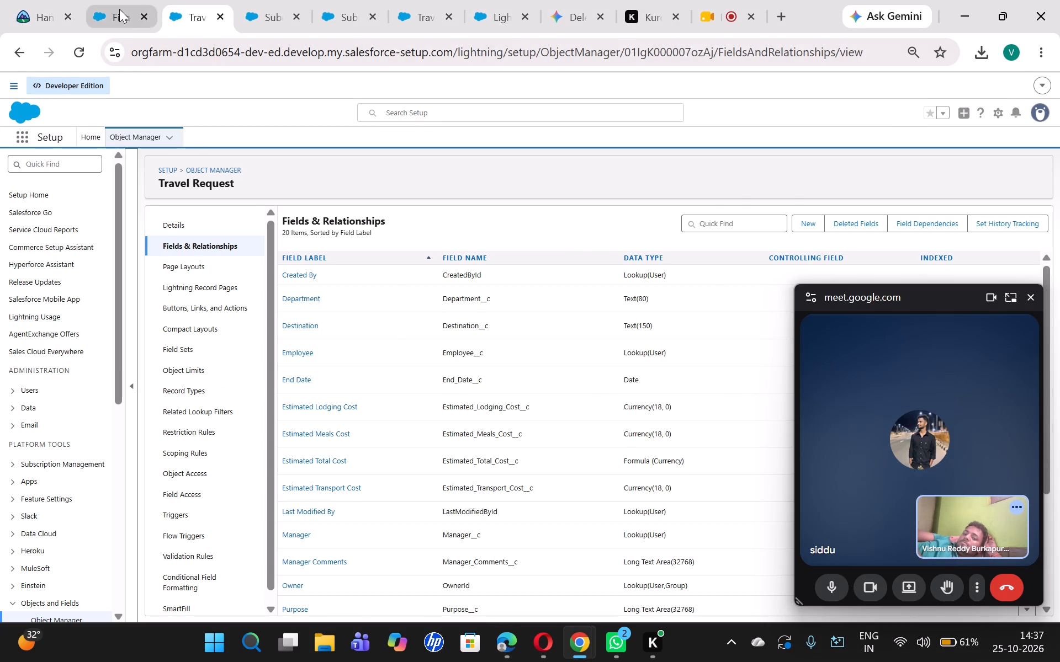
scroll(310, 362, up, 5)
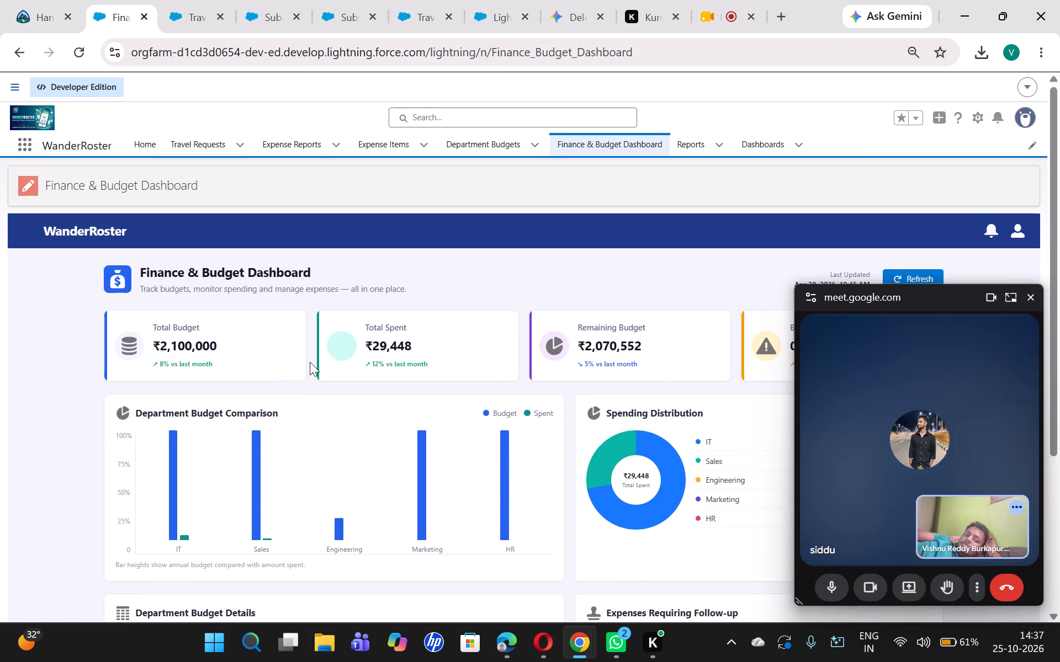
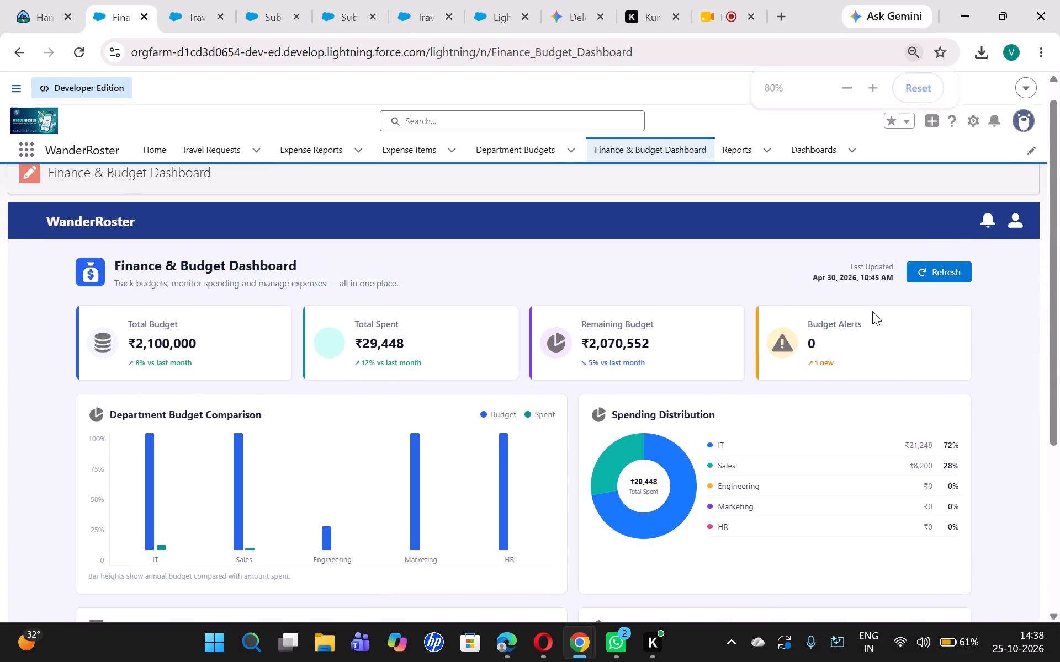
Reduce the Finance & Budget Dashboard page zoom to 50% to view the summary cards, charts and detail tables together.
key(ctrl+equal)
key(ctrl+minus)
key(ctrl+minus)
key(ctrl+minus)
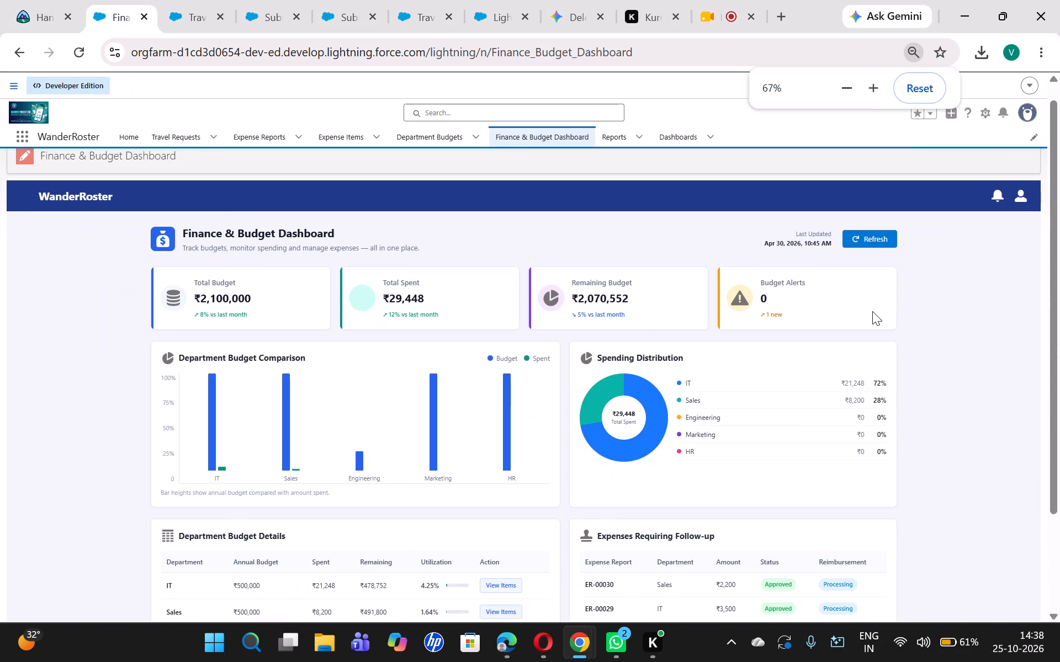
key(ctrl+minus)
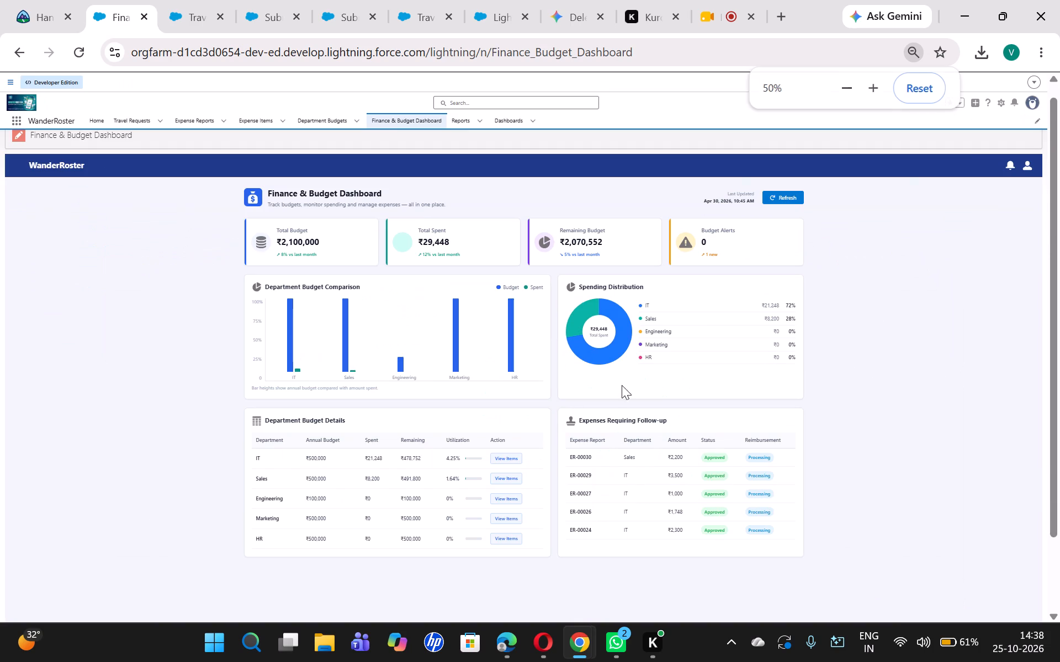
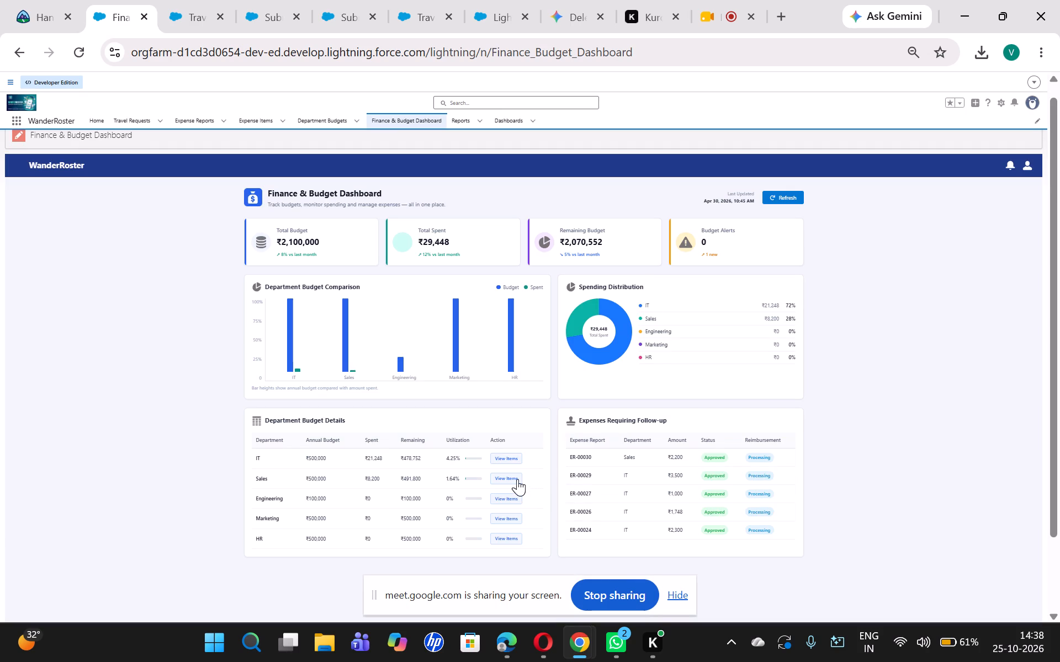
View the line items breakdown for the Sales department from Department Budget Details, and close it.
click(508, 476)
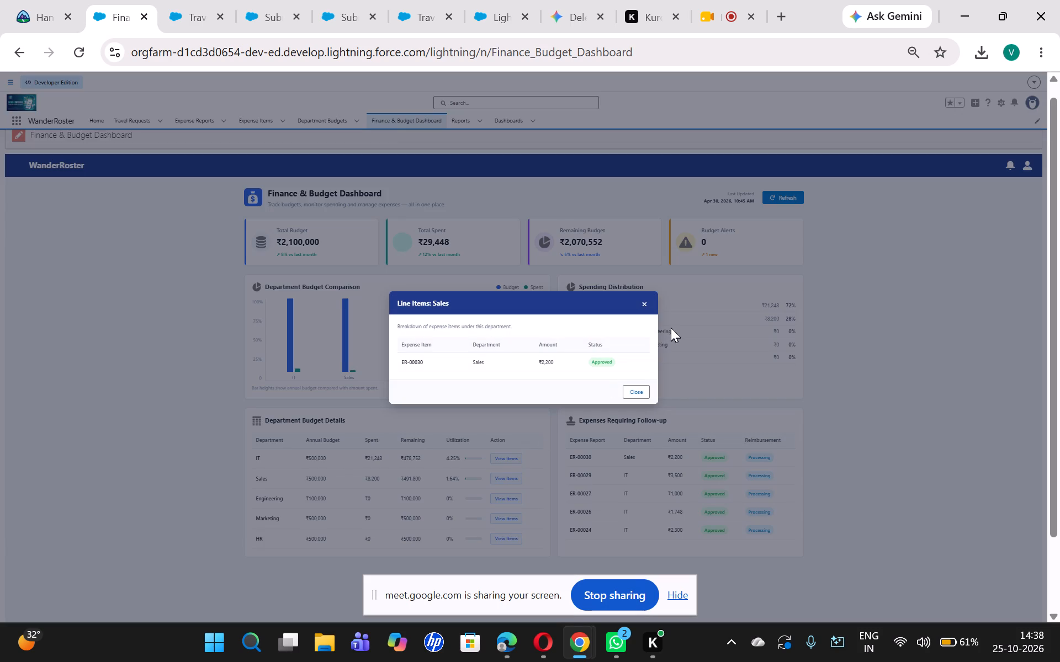
click(648, 302)
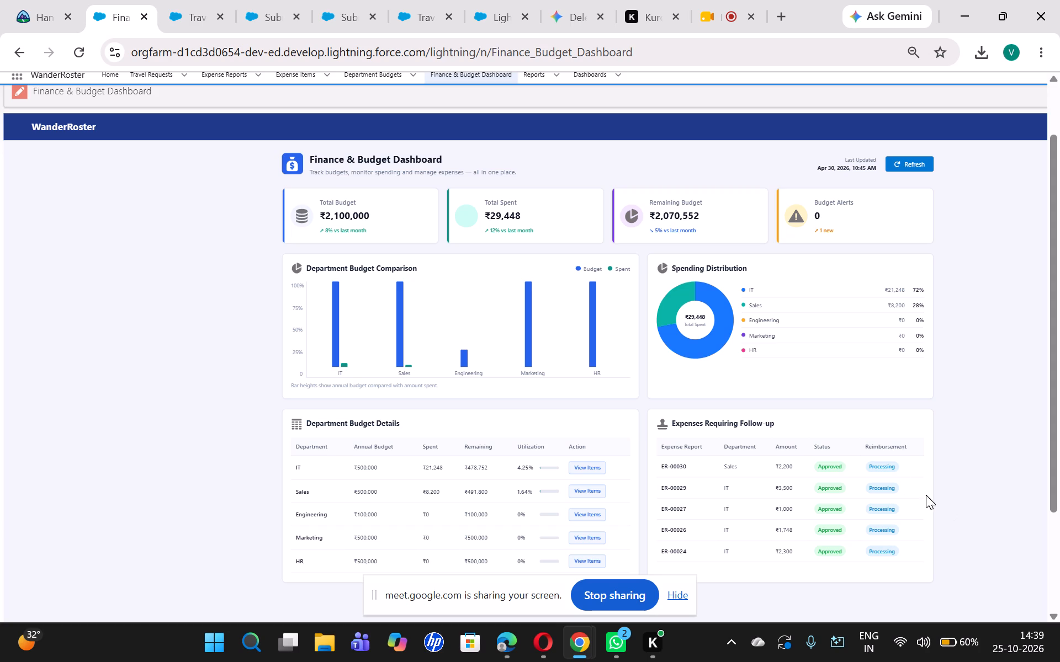
Highlight the reimbursement status of expense report ER-00030 under Expenses Requiring Follow-up to examine it.
drag(888, 467, 846, 462)
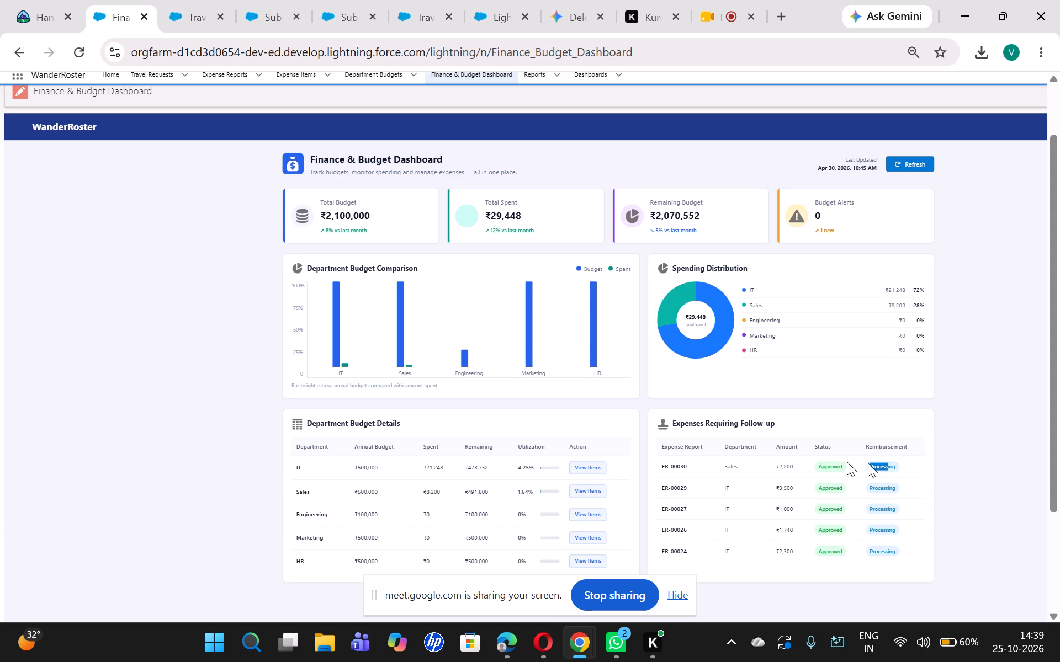
click(870, 463)
drag(868, 464, 904, 465)
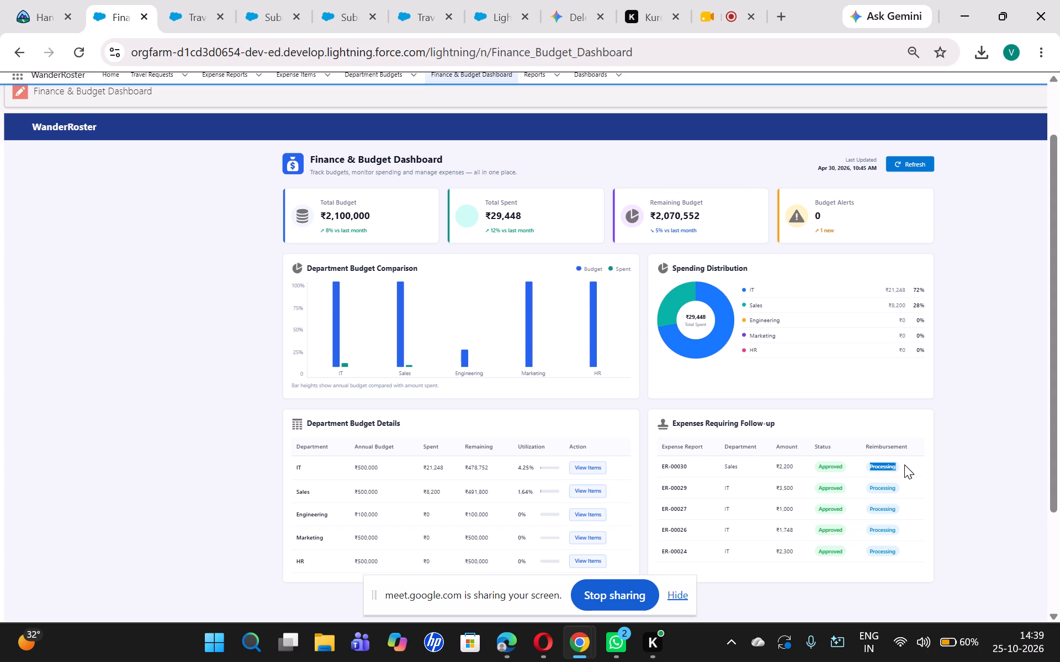
drag(904, 465, 910, 465)
click(910, 465)
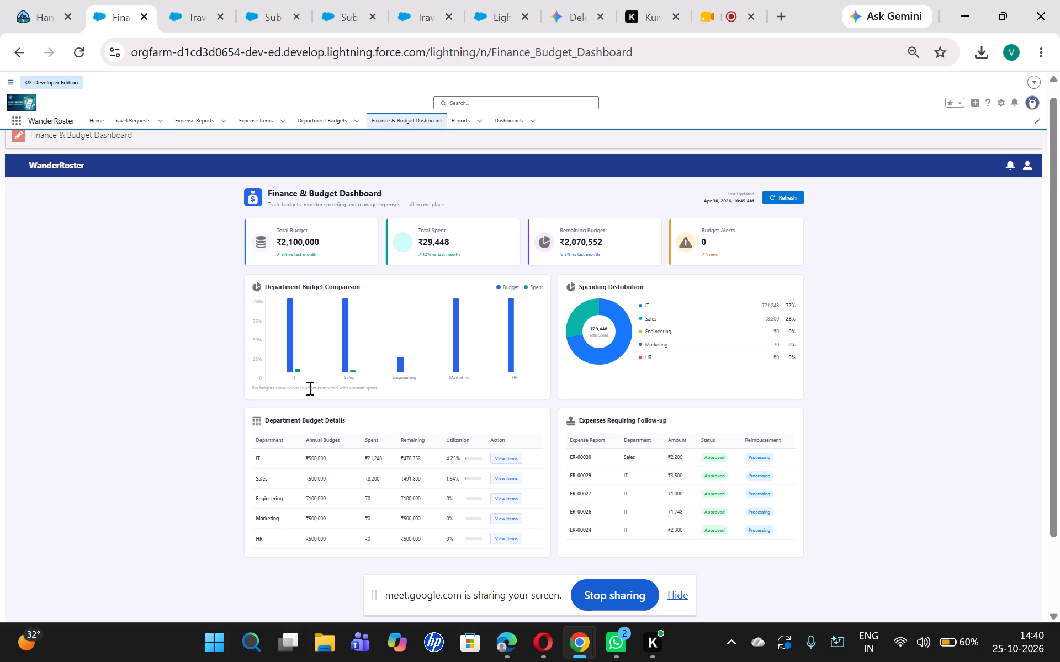
Look at the recently viewed Expense Items list and return to the Finance & Budget Dashboard.
click(264, 122)
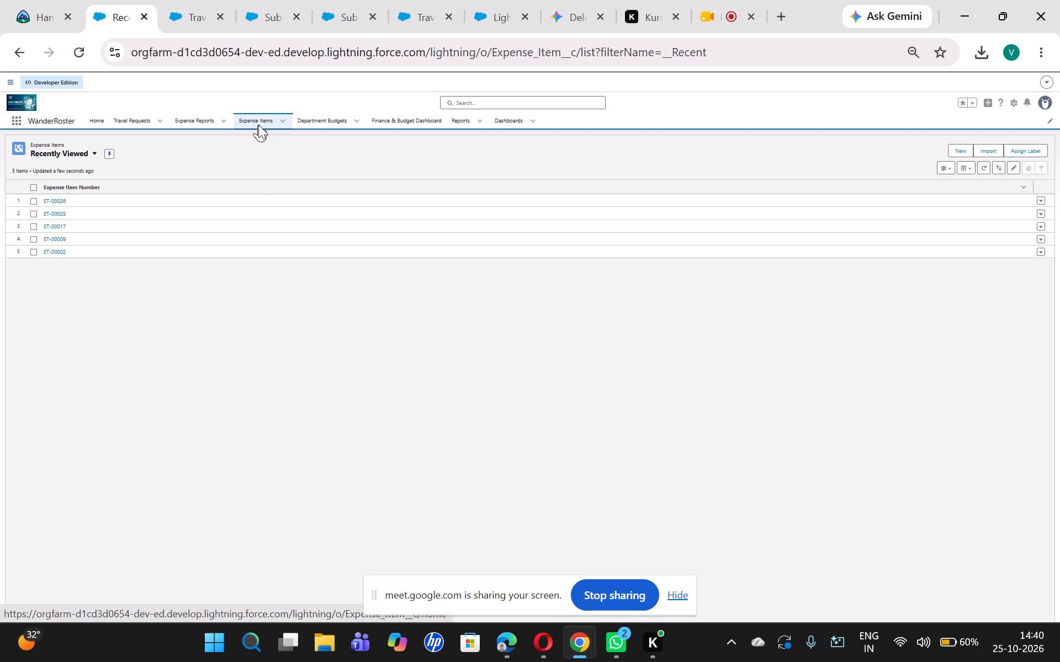
click(392, 122)
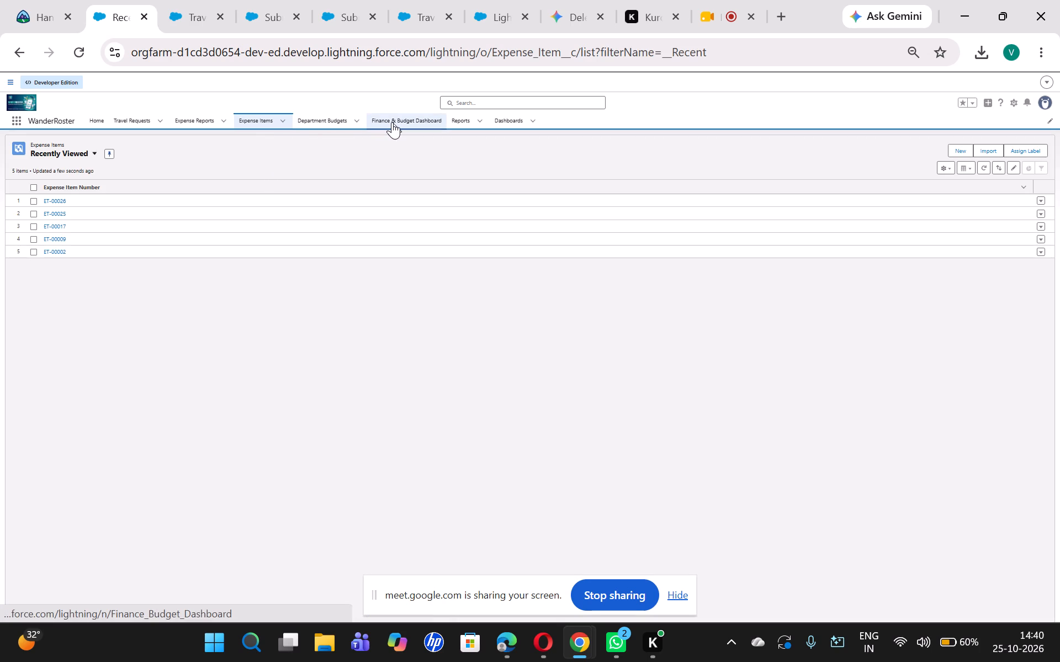
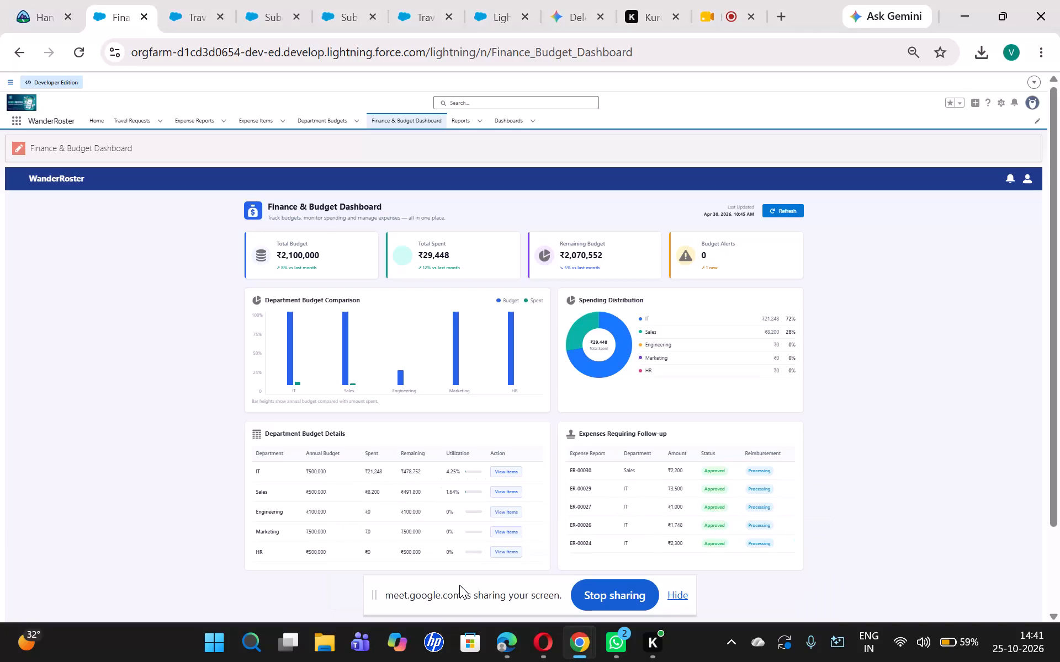
View the line items breakdown for the Engineering department and then the Sales department from Department Budget Details, closing each one.
click(516, 512)
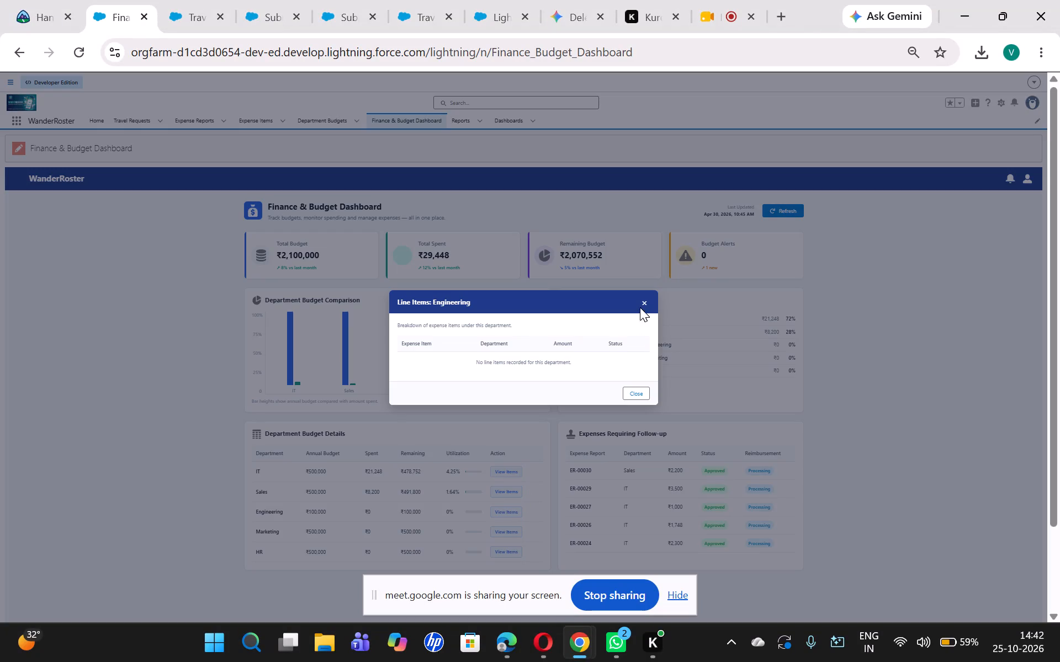
click(642, 303)
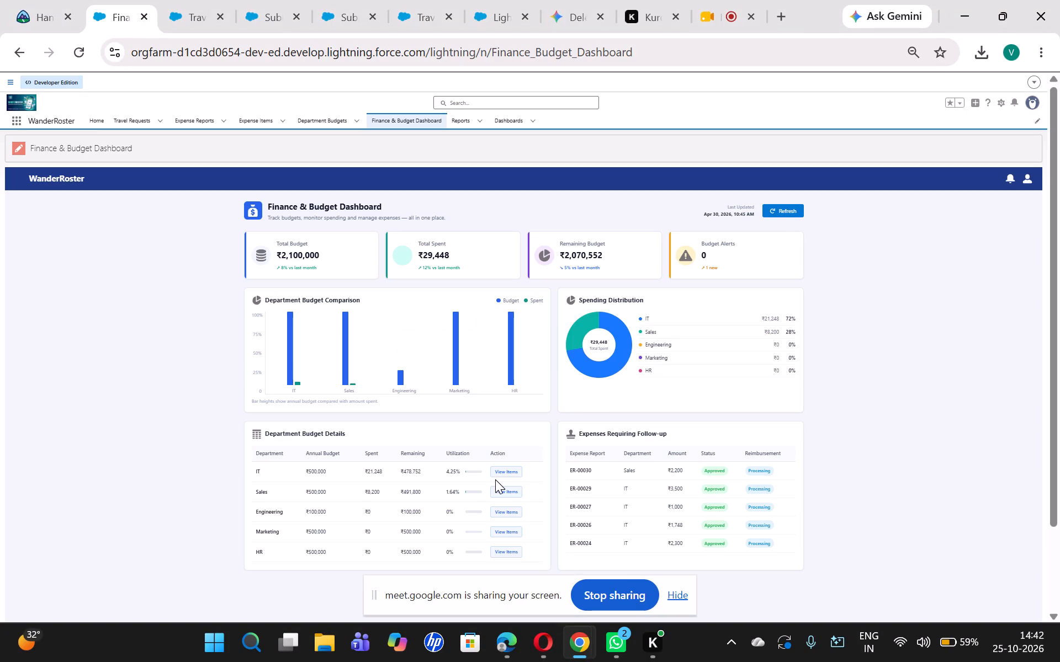
click(497, 490)
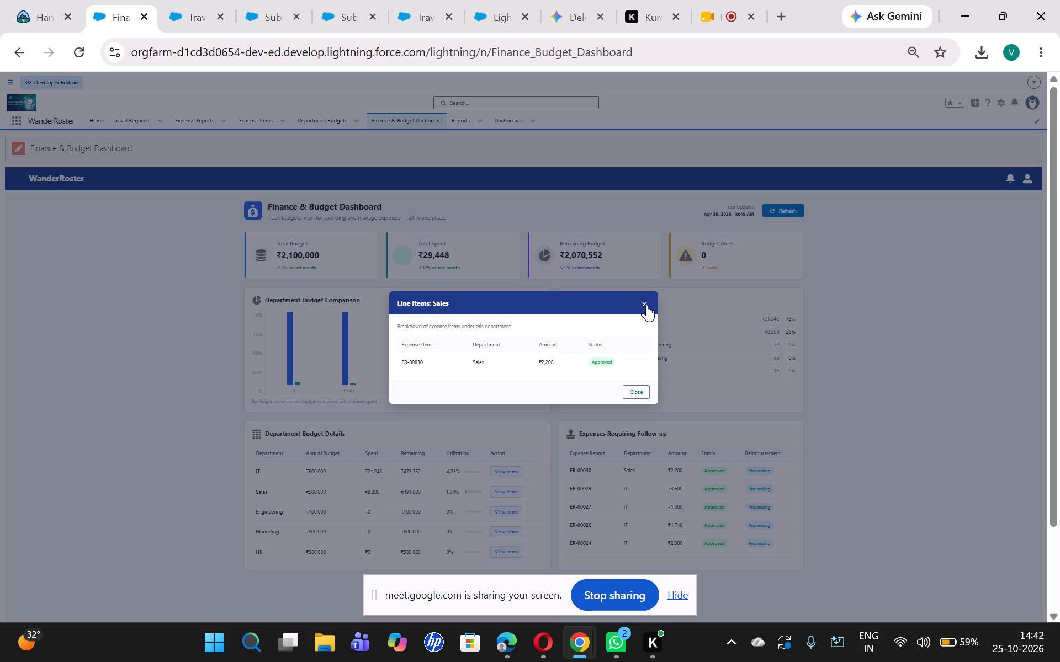
click(646, 305)
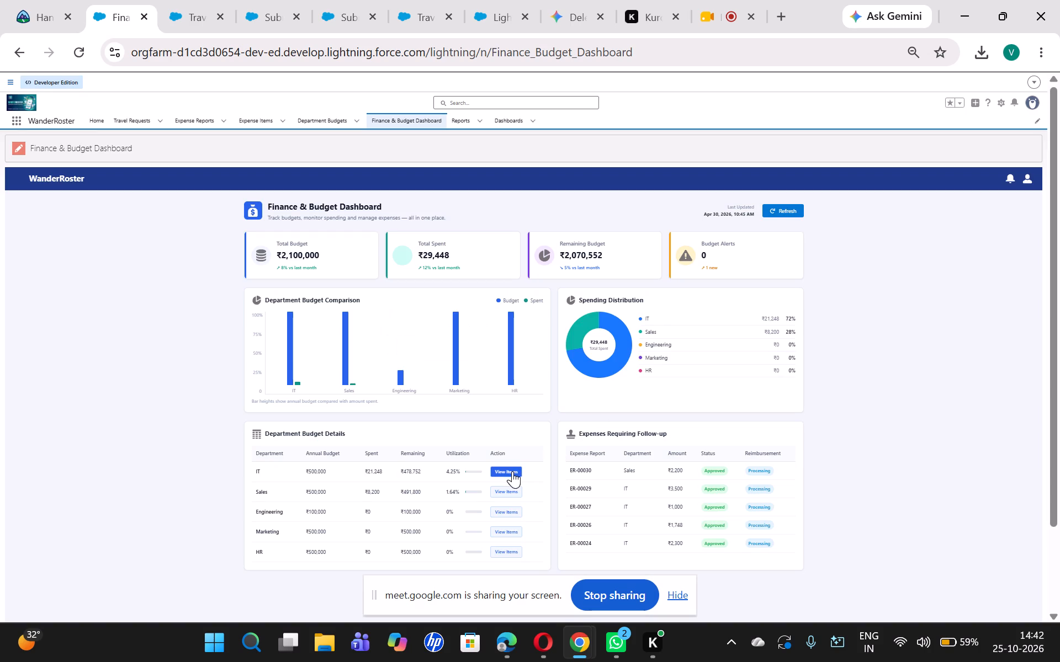
View the line items for the IT department from Department Budget Details, and close them.
click(511, 471)
click(648, 280)
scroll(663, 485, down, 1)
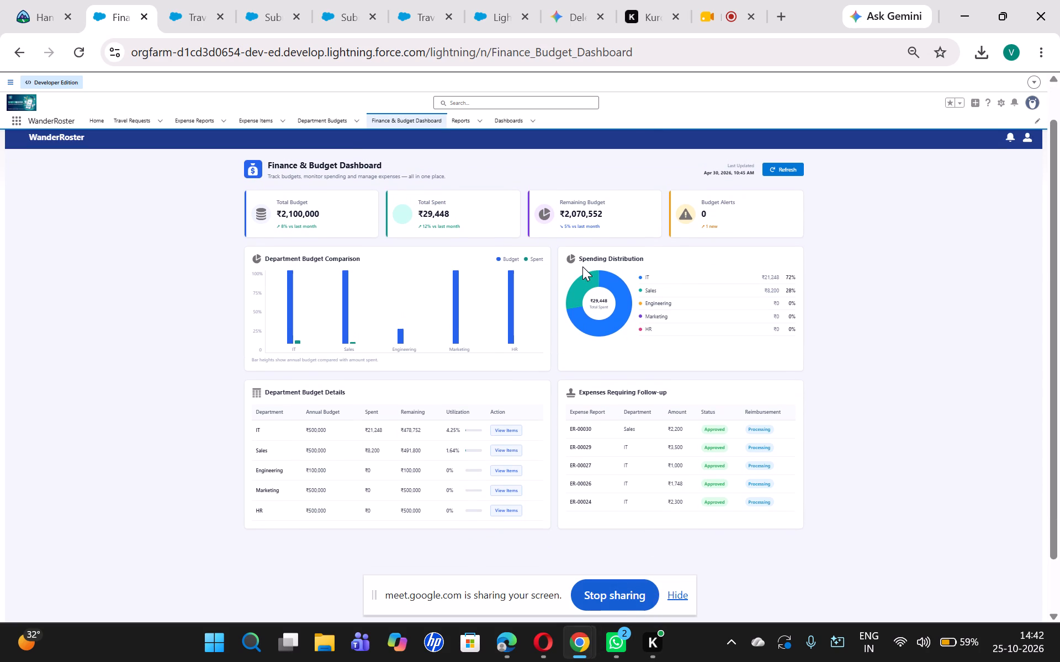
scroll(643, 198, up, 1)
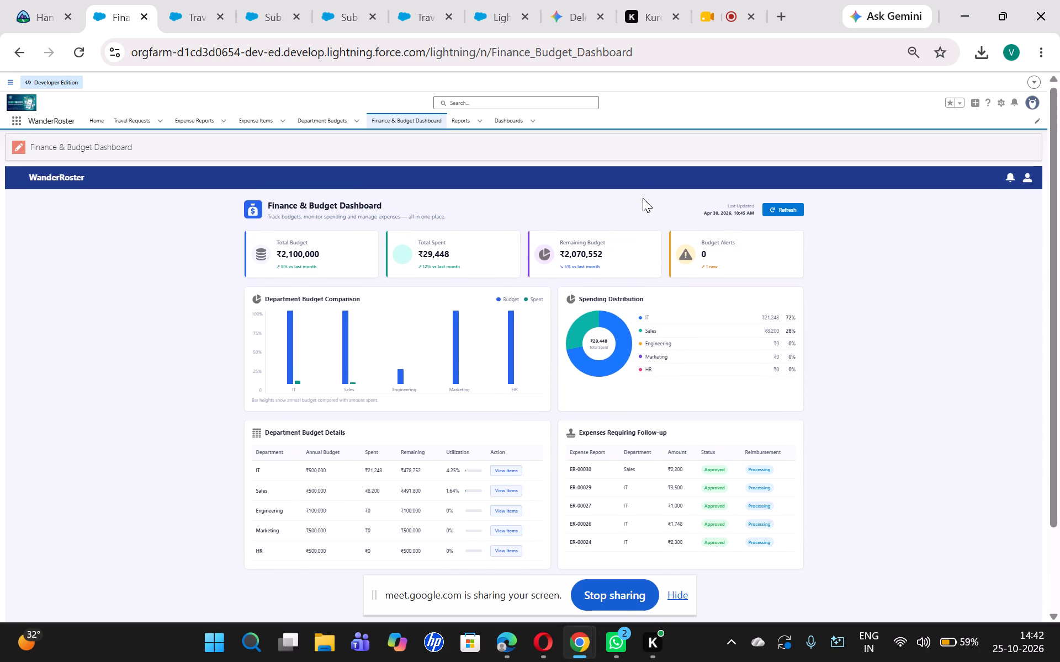
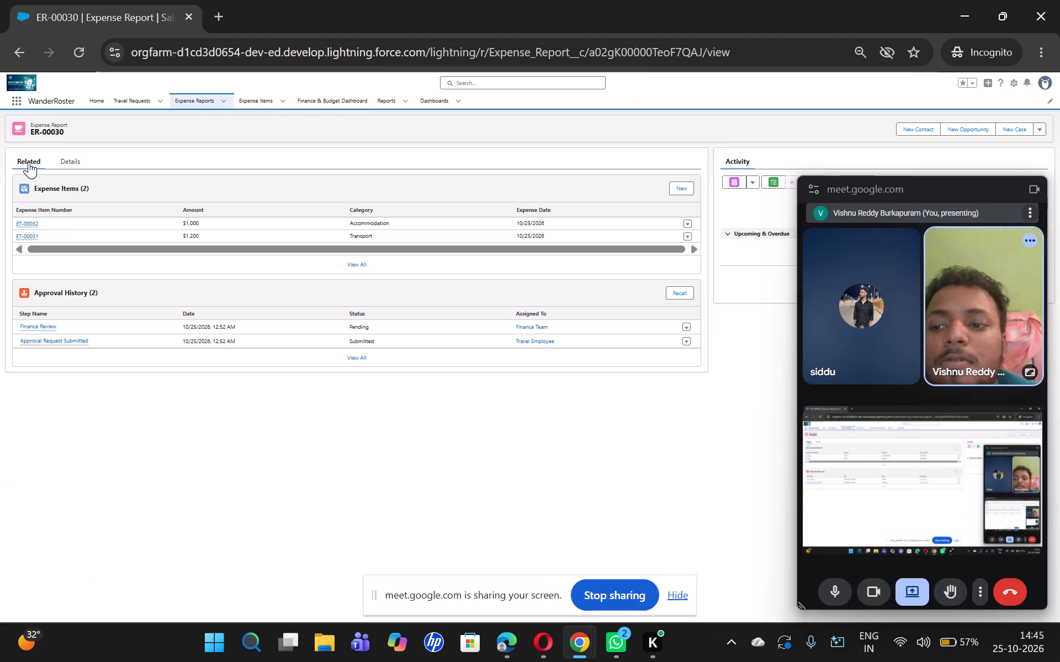
Examine the fields of the new expense item form for expense report ER-00030, including the expense date picker, and close it without saving.
click(688, 186)
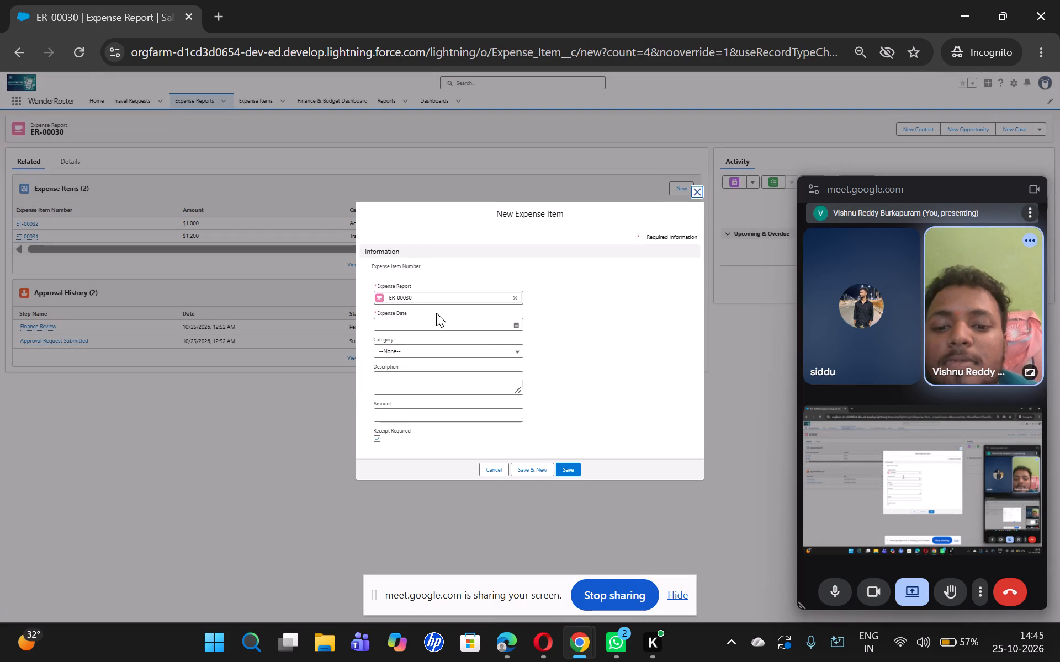
click(416, 319)
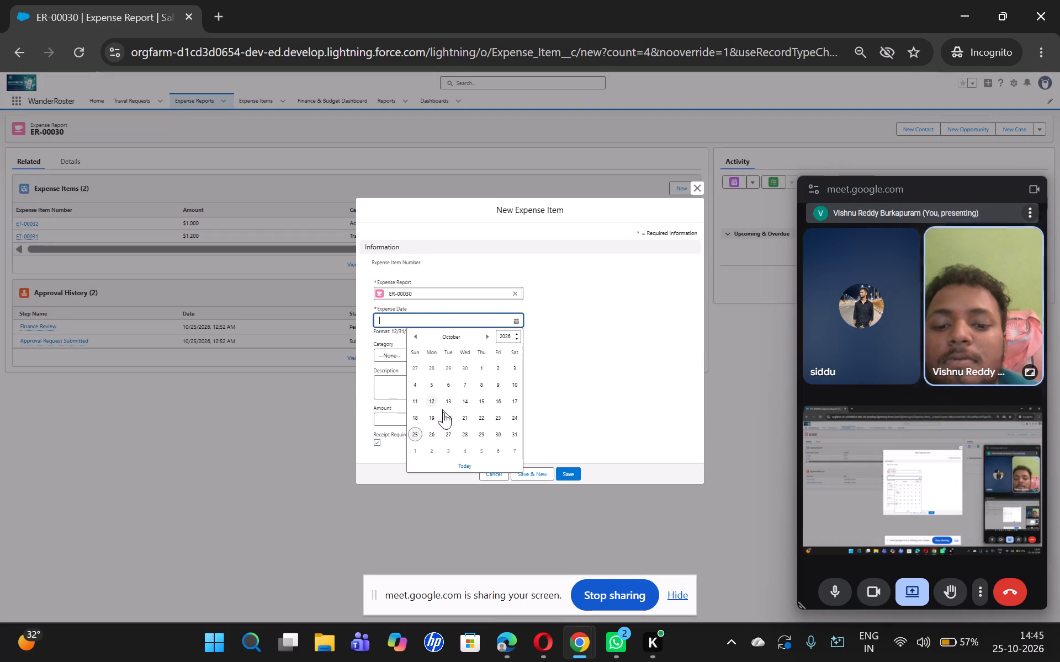
click(608, 378)
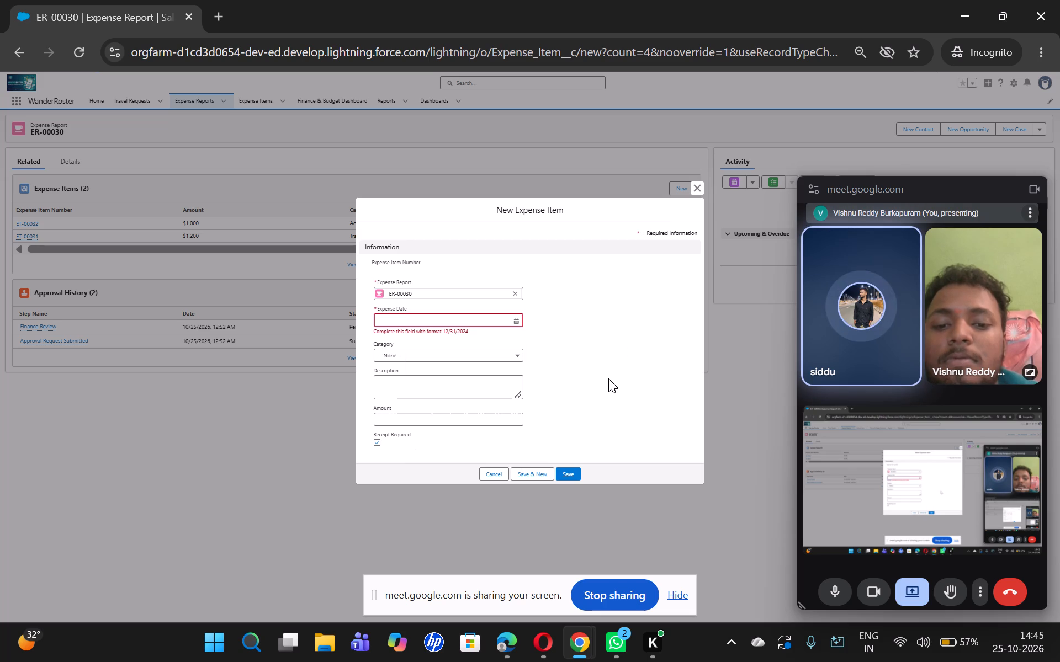
scroll(634, 340, down, 1)
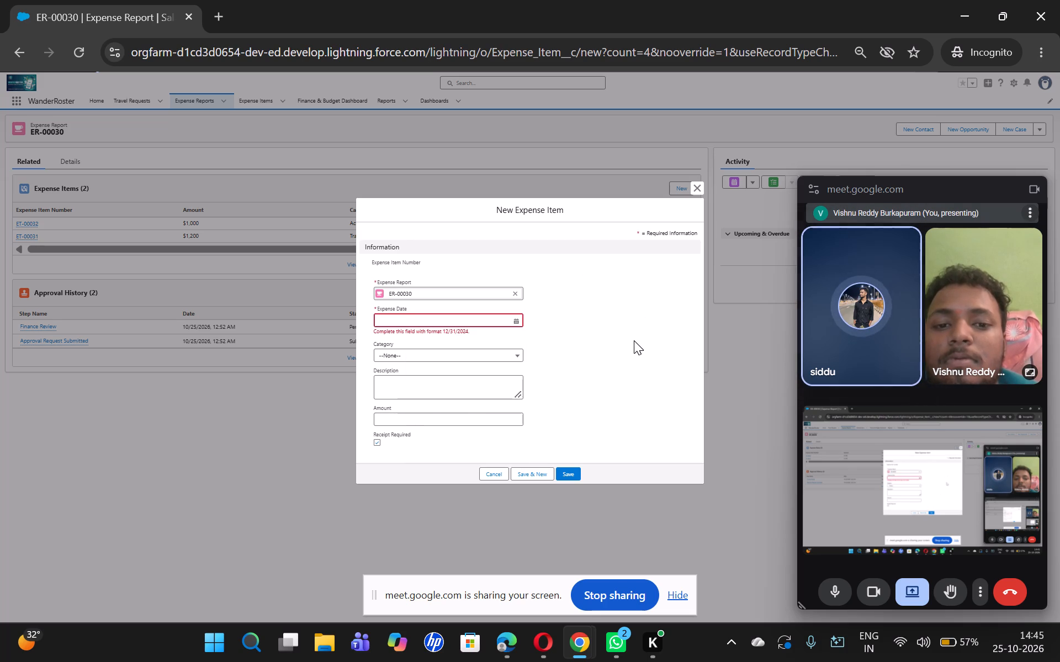
scroll(634, 340, down, 1)
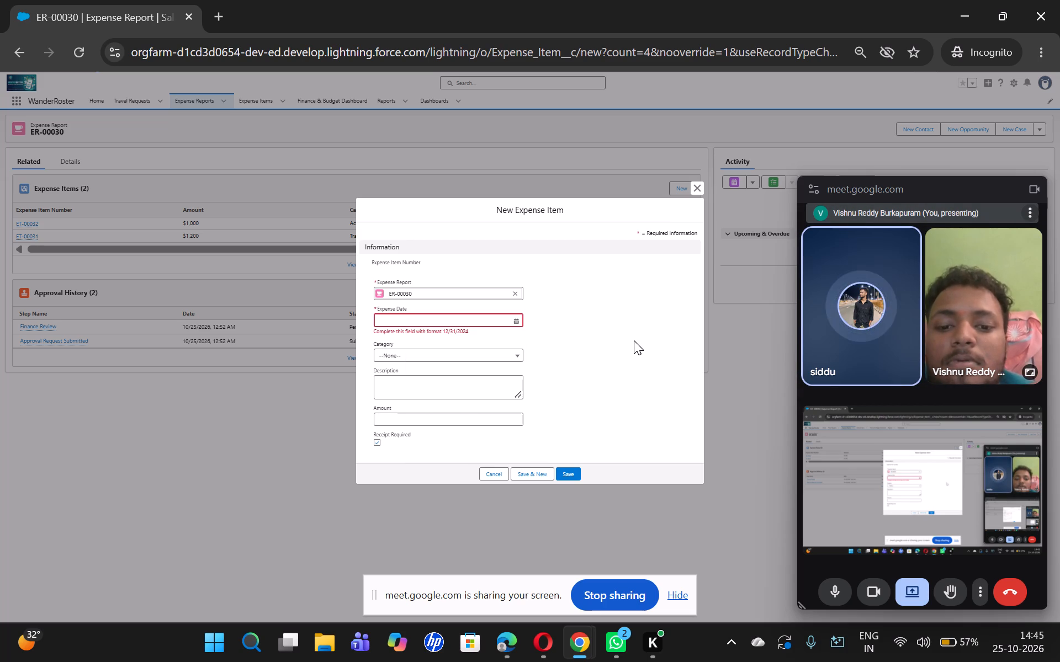
click(698, 186)
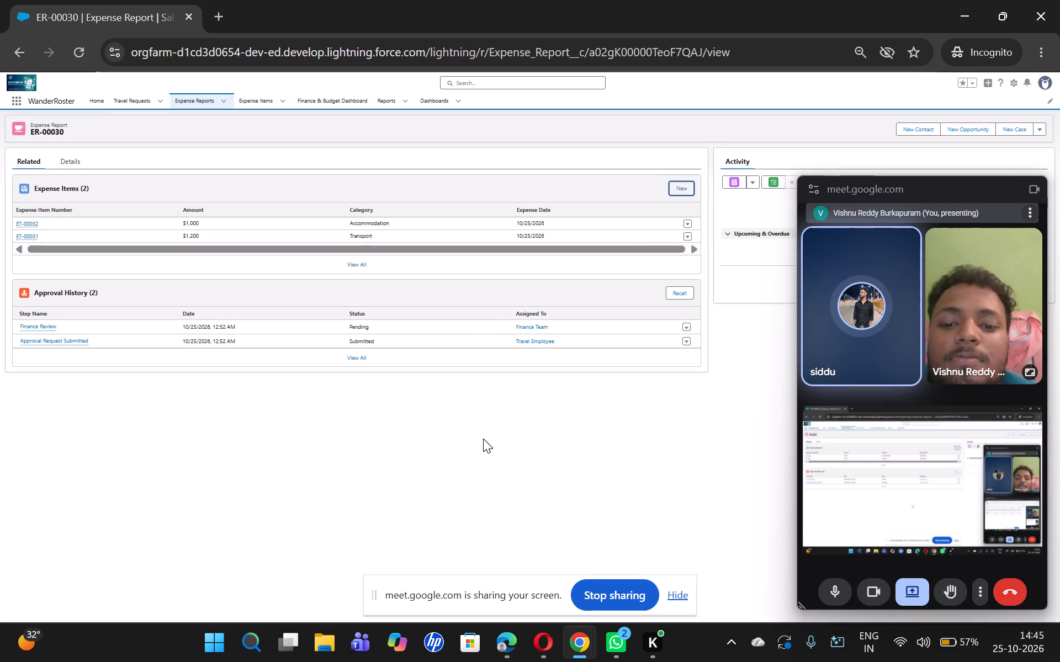
Review the detail fields of expense report ER-00030, and return to its related expense items and approval history.
scroll(483, 439, down, 1)
scroll(483, 439, up, 2)
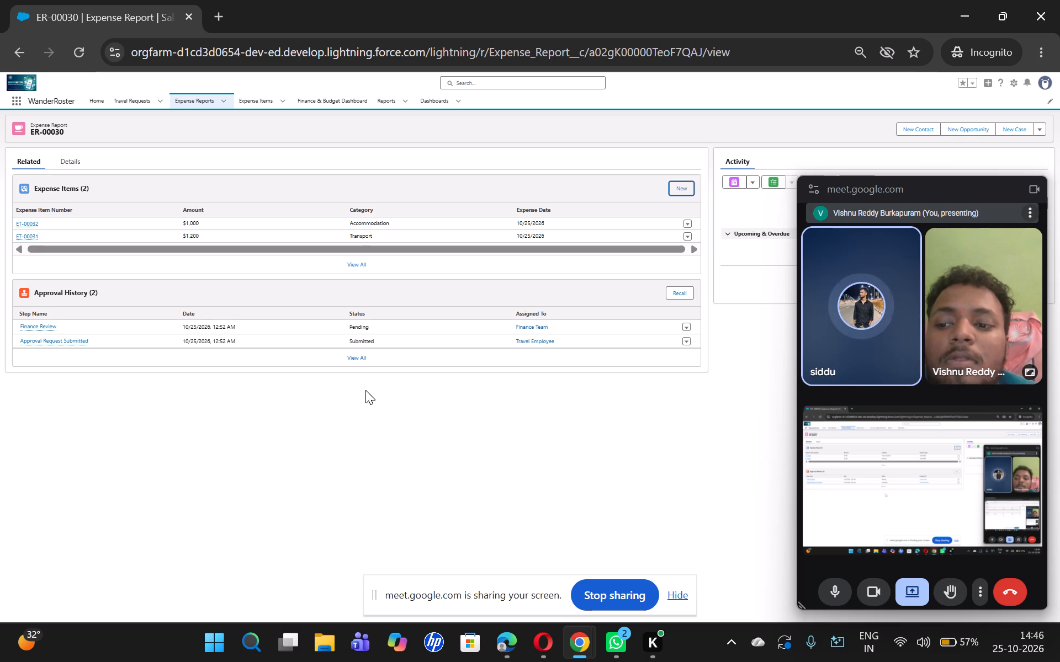
click(70, 158)
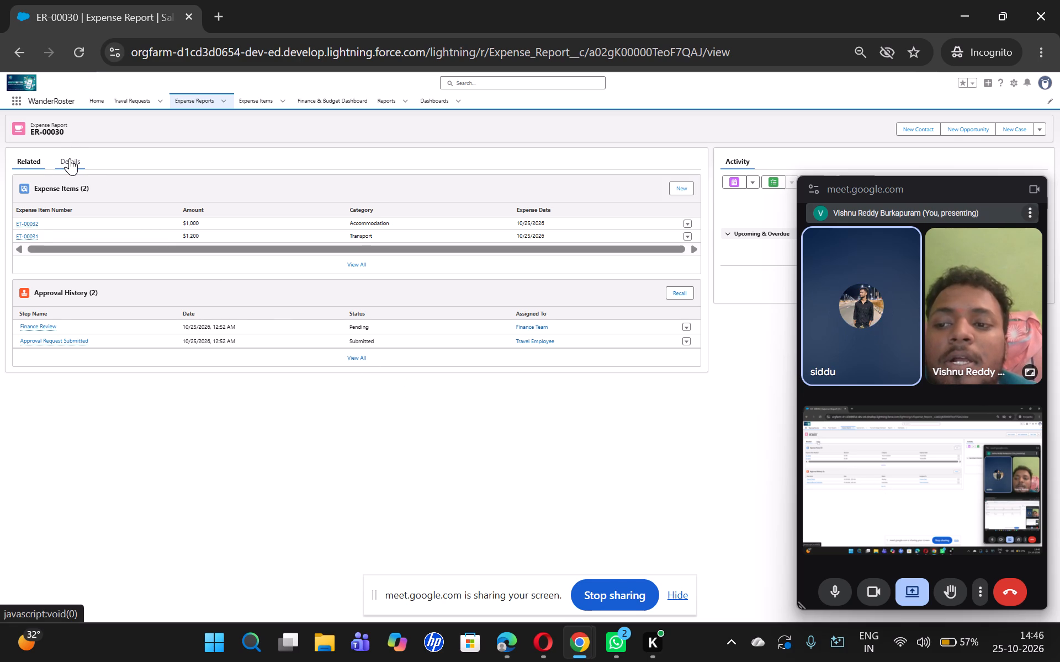
scroll(202, 500, down, 1)
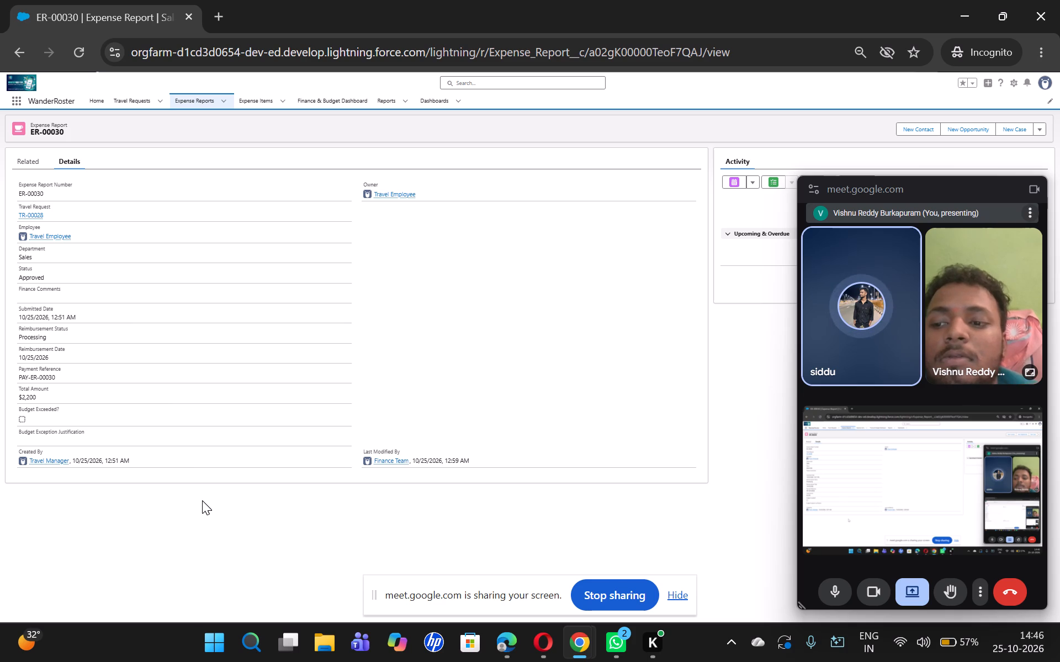
scroll(202, 500, down, 2)
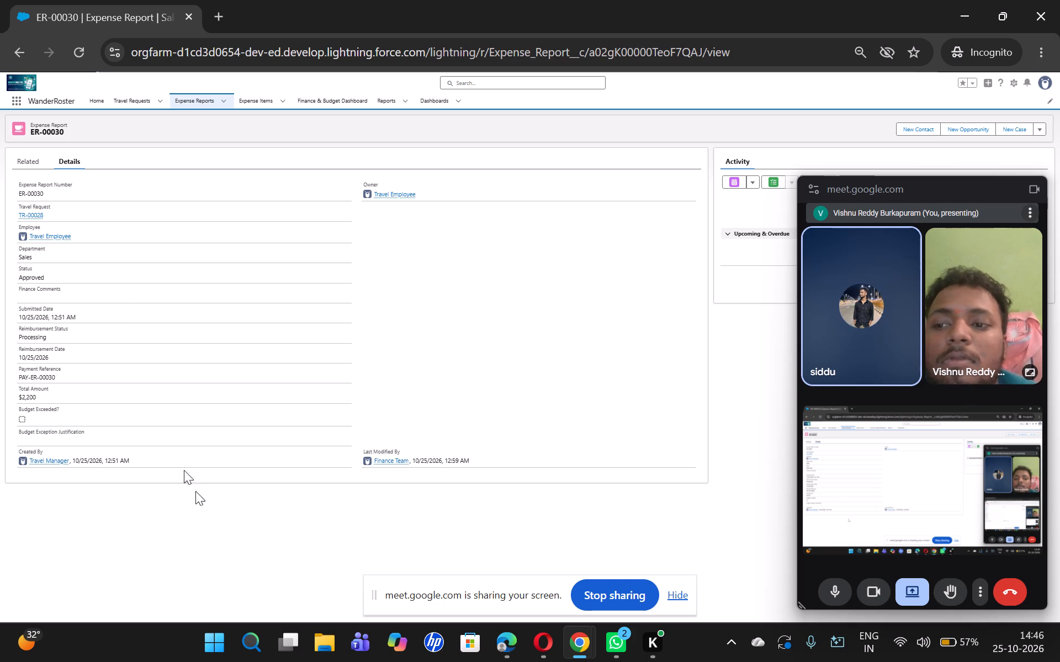
click(15, 164)
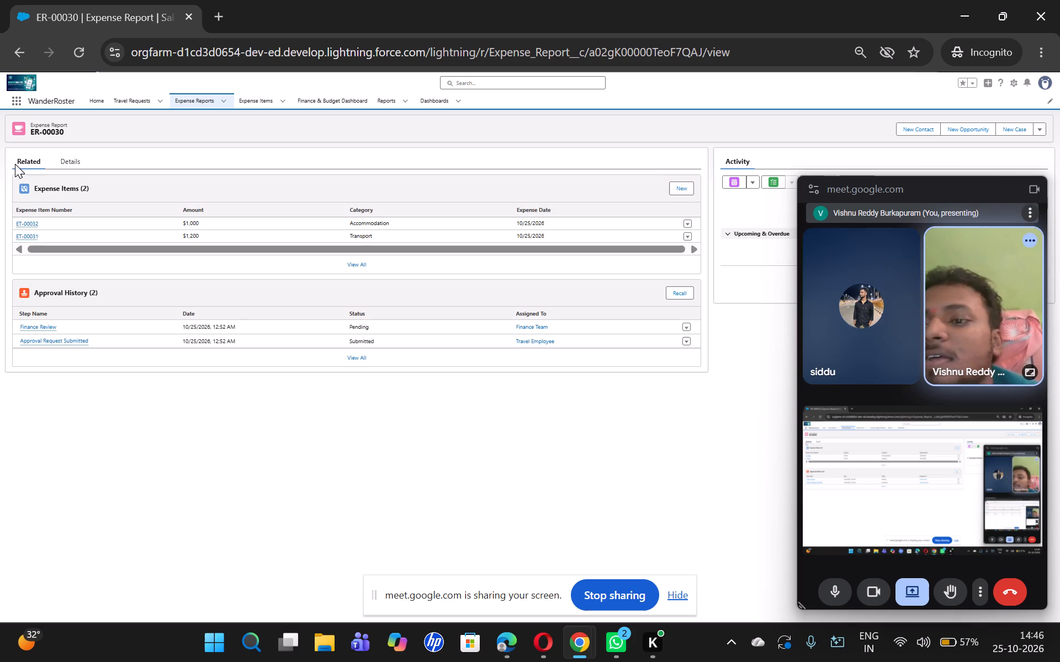
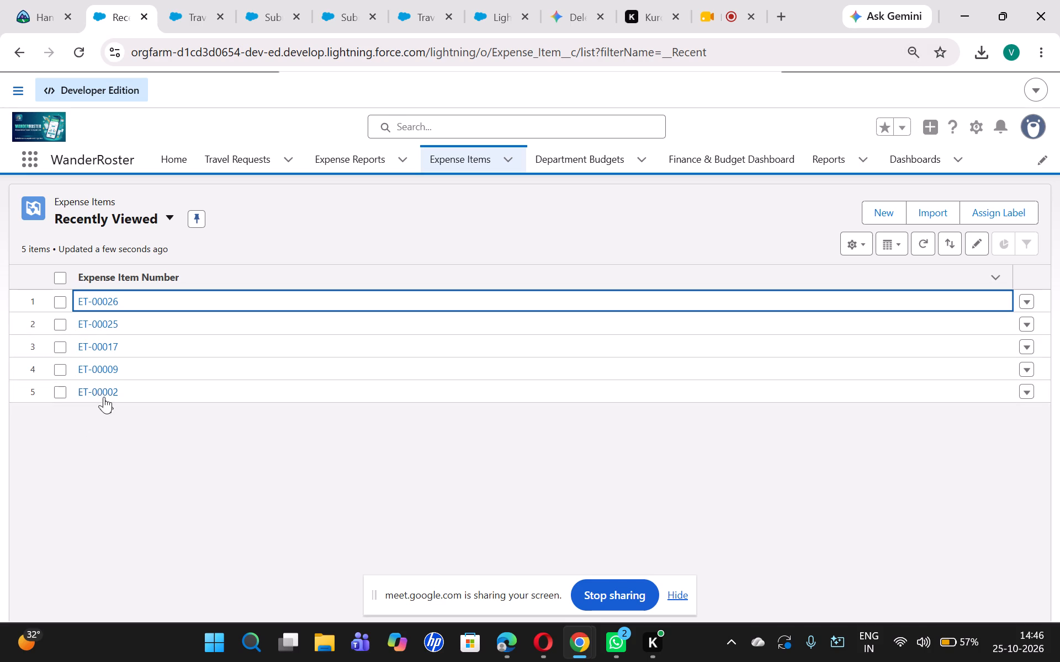
Review the details of expense item ET-00026 and return to the recently viewed expense items.
click(107, 300)
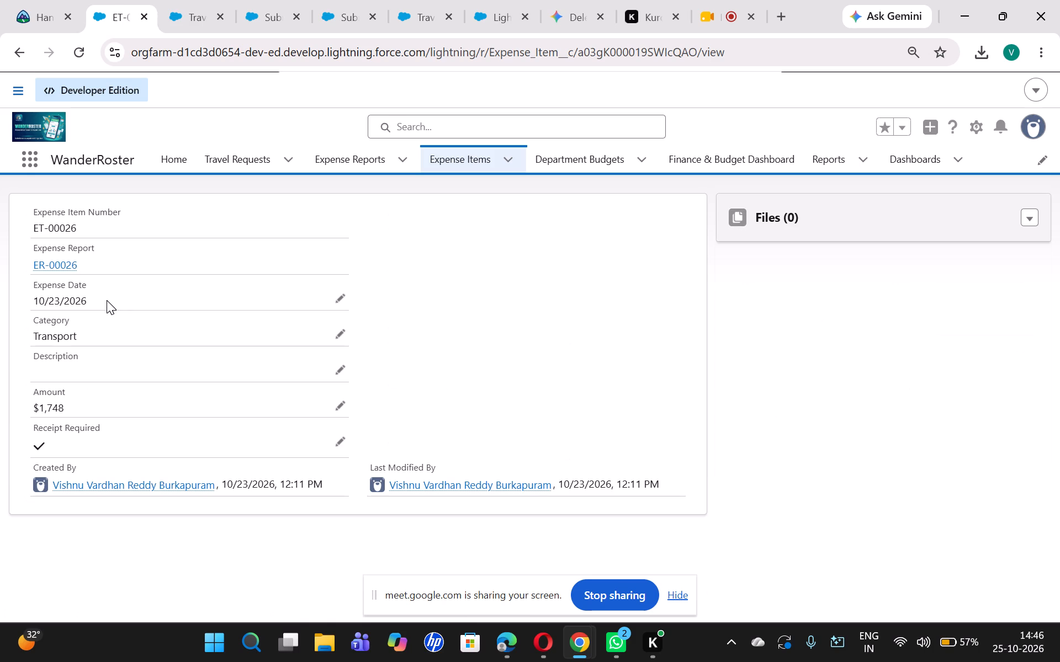
scroll(107, 300, up, 2)
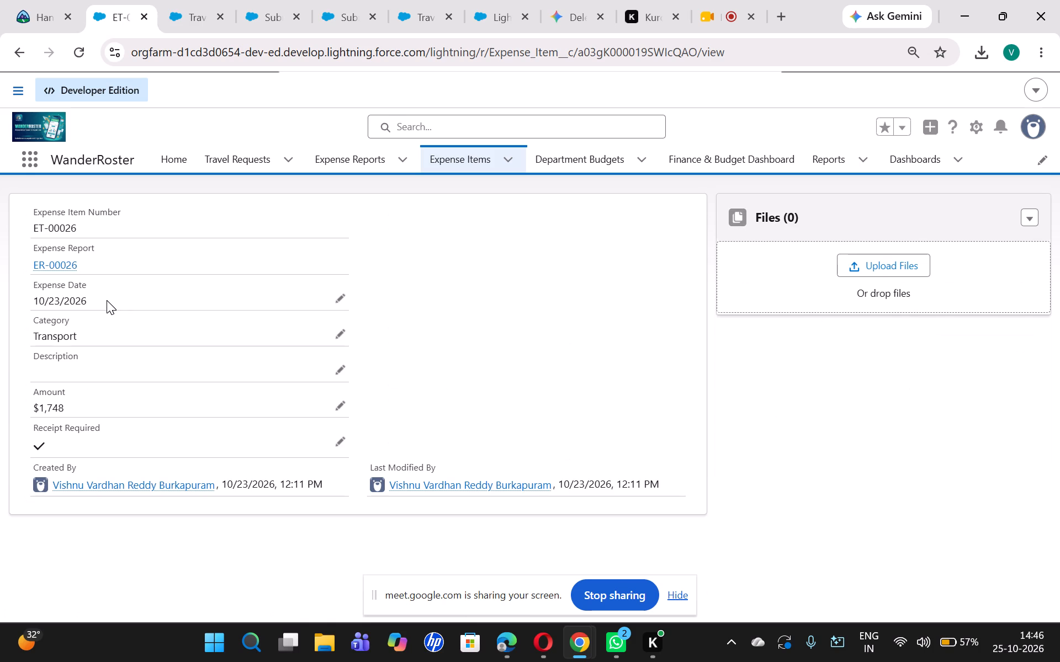
scroll(107, 300, up, 1)
click(12, 47)
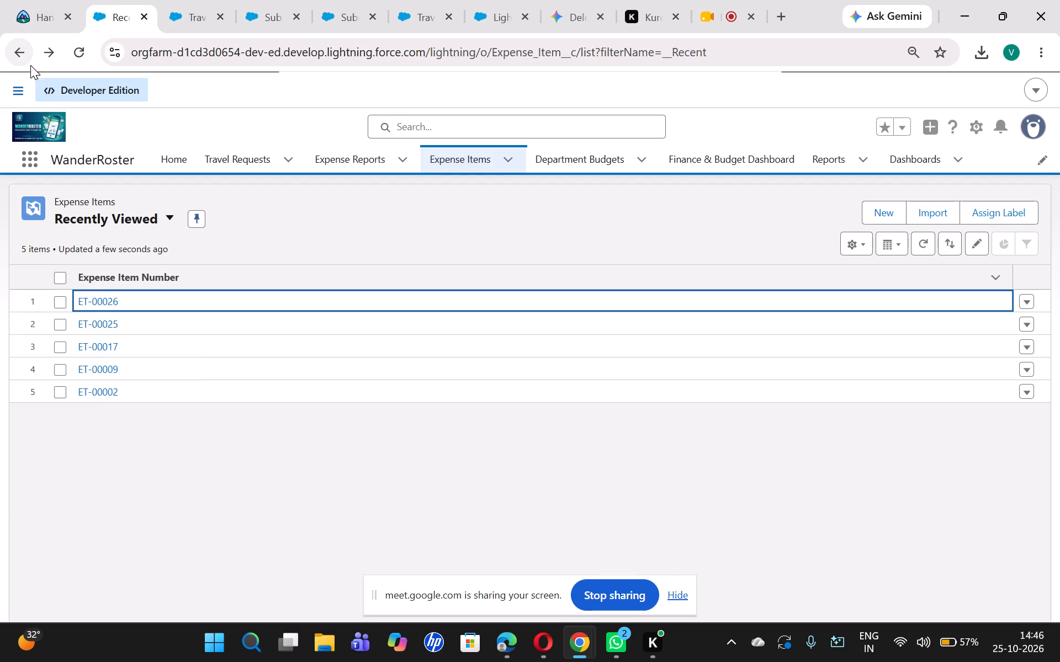
Switch the Expense Items list to the All list view.
click(168, 225)
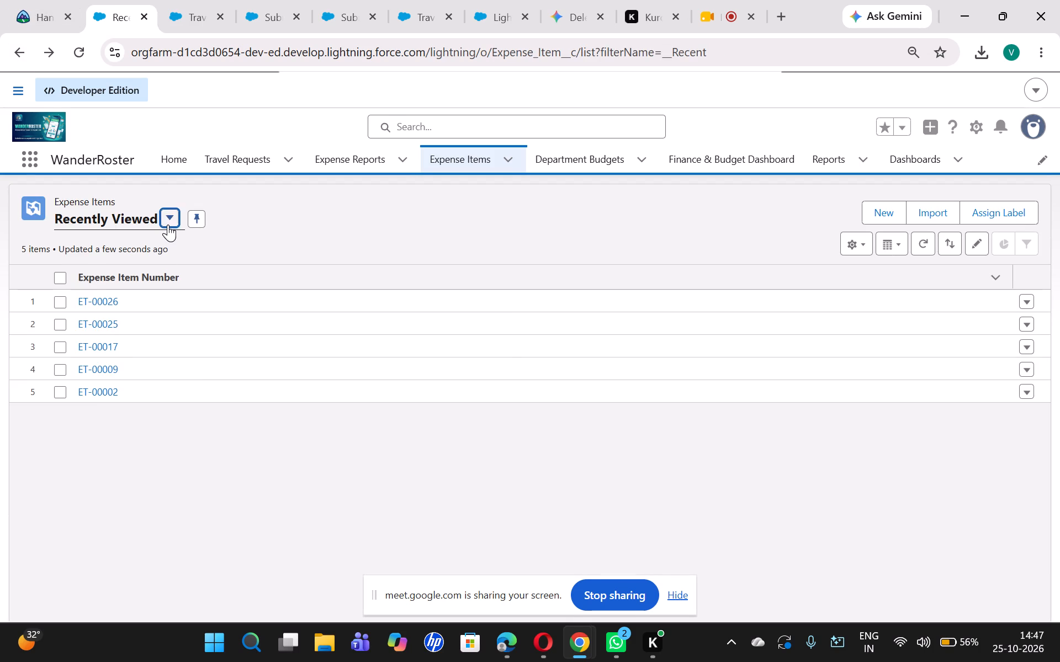
click(112, 309)
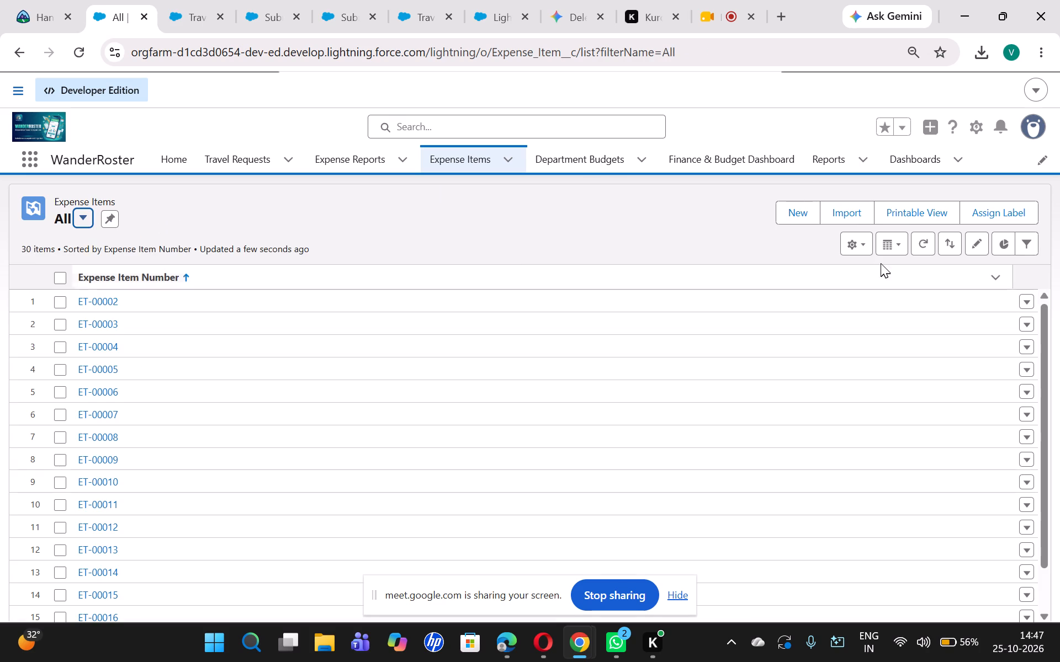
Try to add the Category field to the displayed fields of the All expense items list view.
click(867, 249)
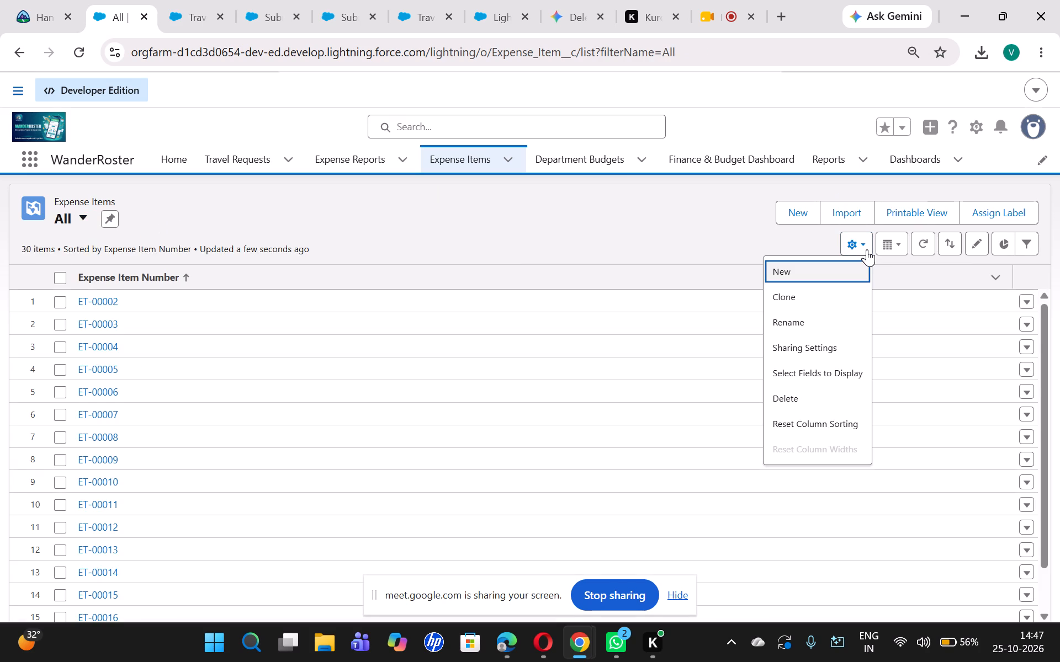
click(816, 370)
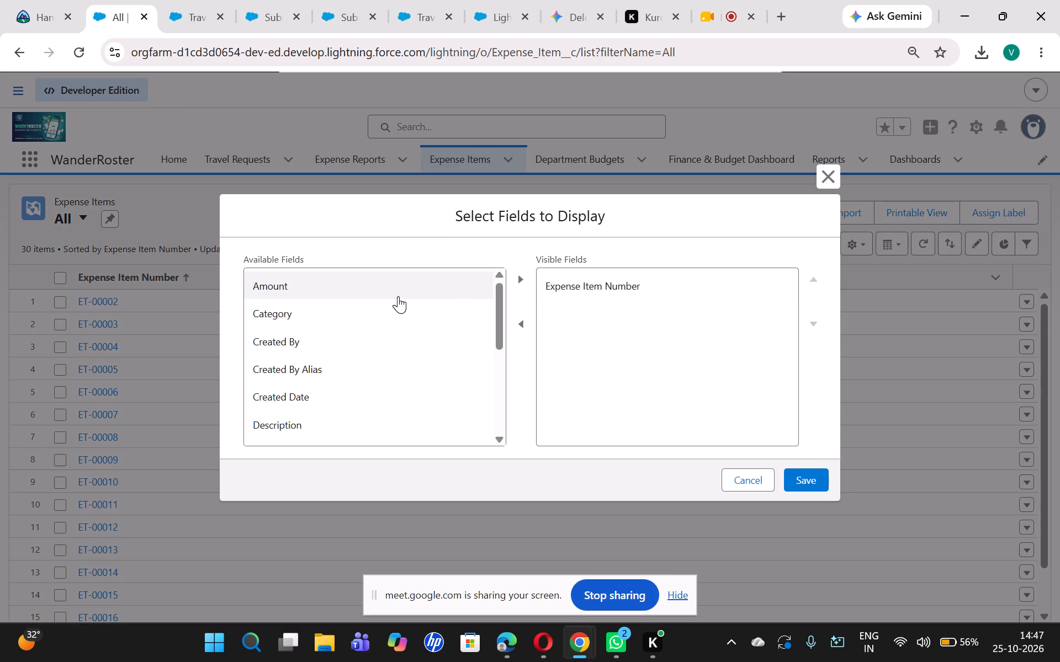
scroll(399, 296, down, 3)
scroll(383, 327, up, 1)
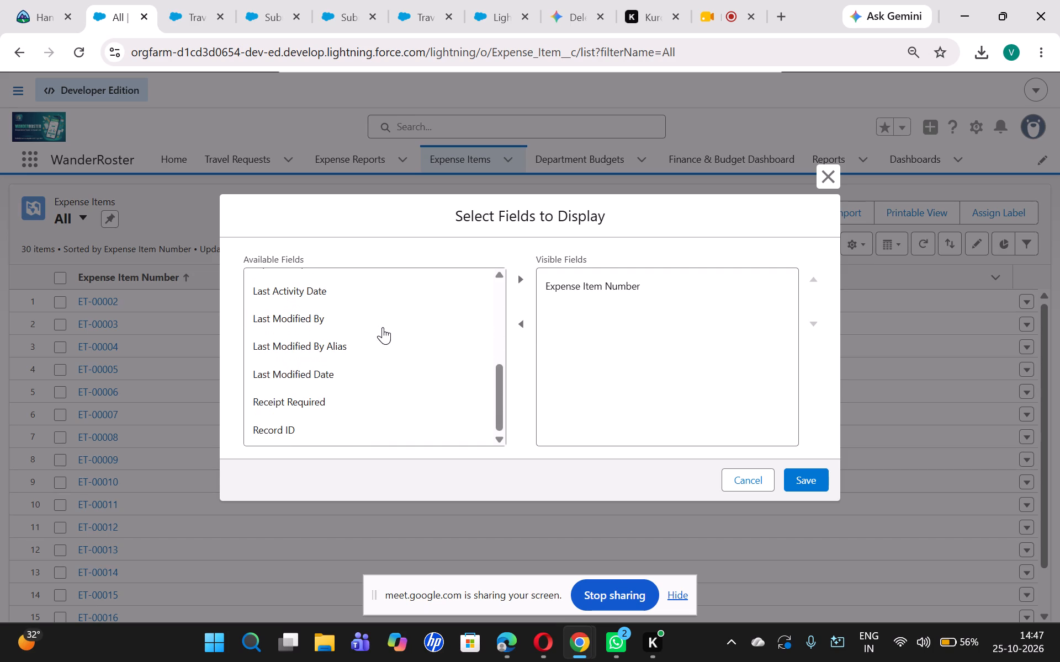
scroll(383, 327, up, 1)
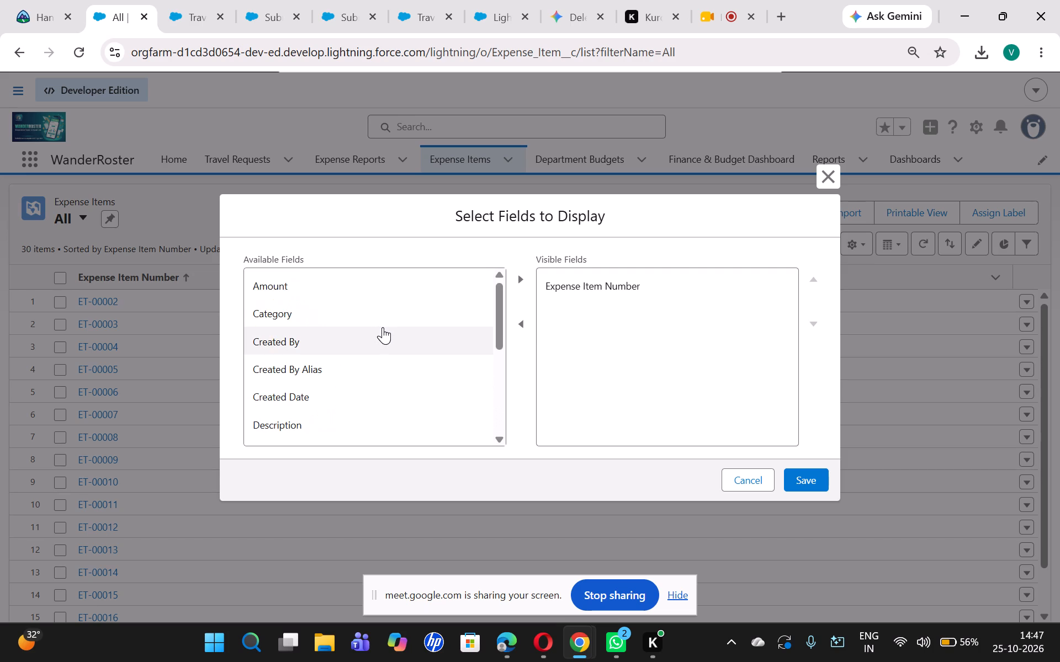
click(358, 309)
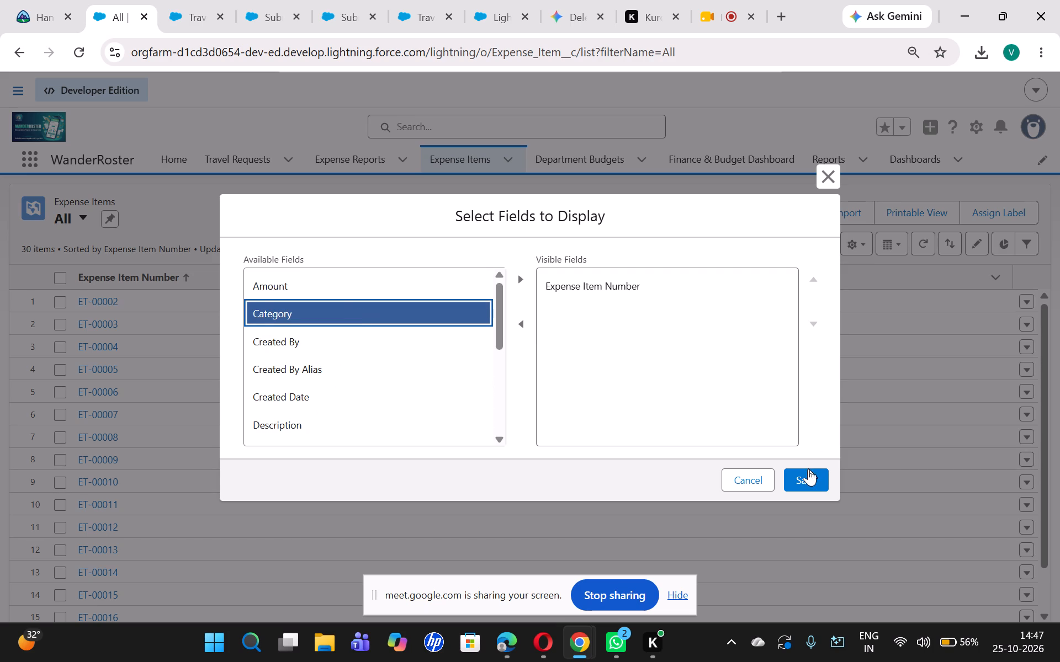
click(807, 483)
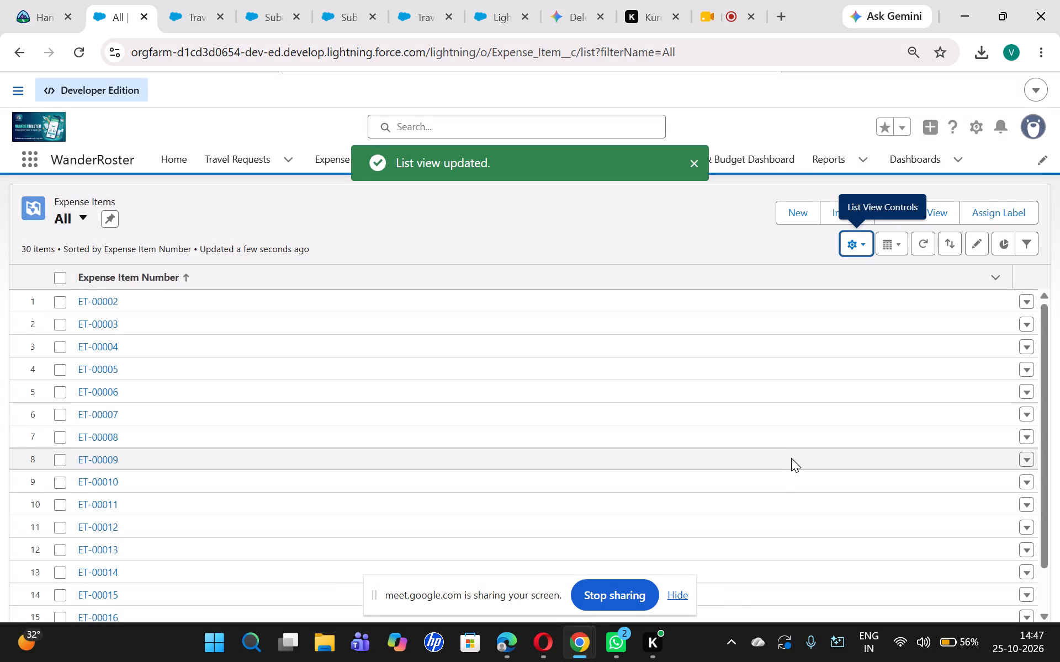
Add Category and Amount as visible fields in the All expense items list view, save, and look through the list.
click(857, 235)
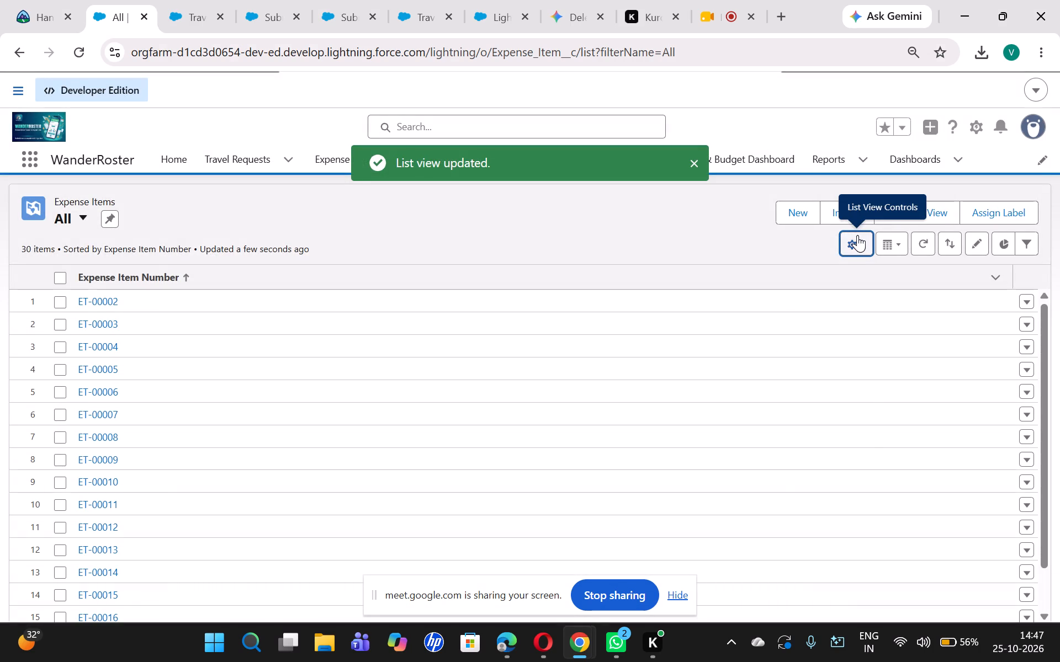
click(780, 366)
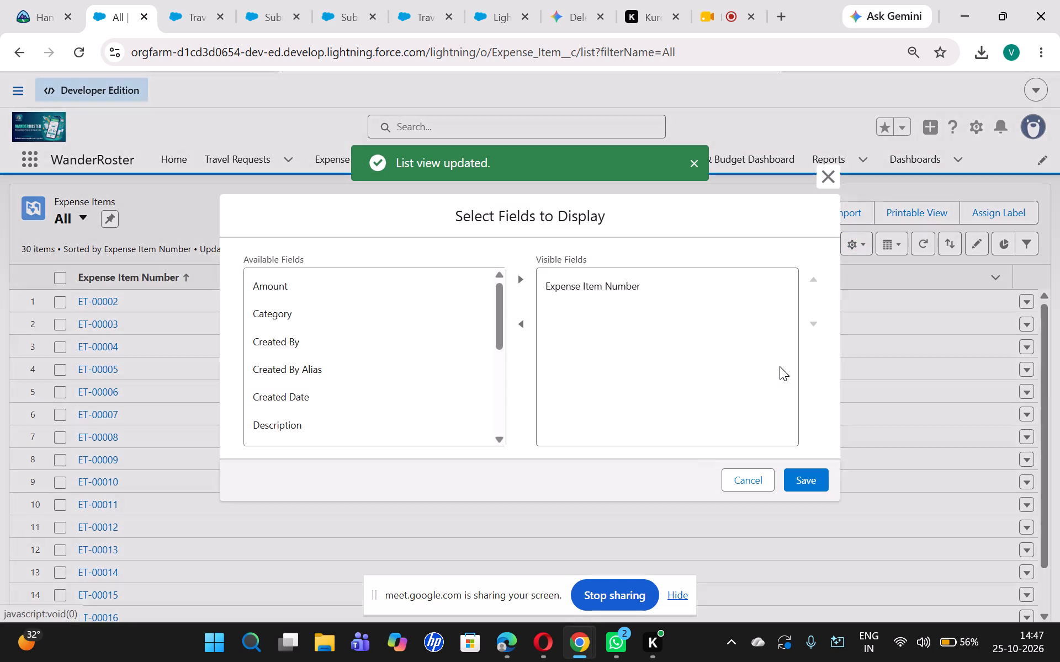
click(297, 315)
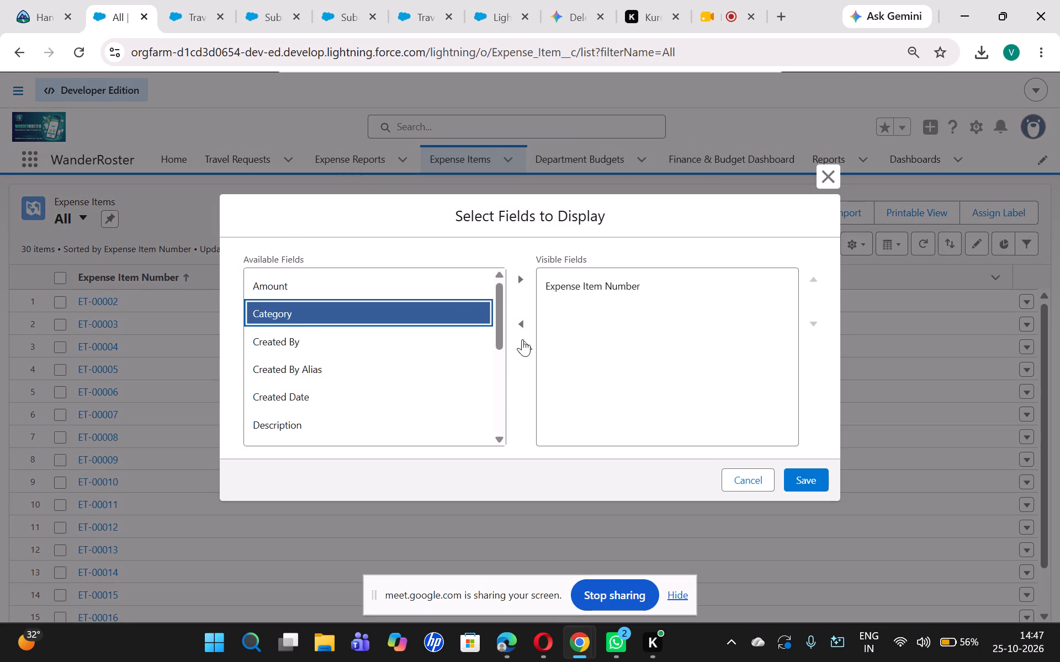
click(522, 279)
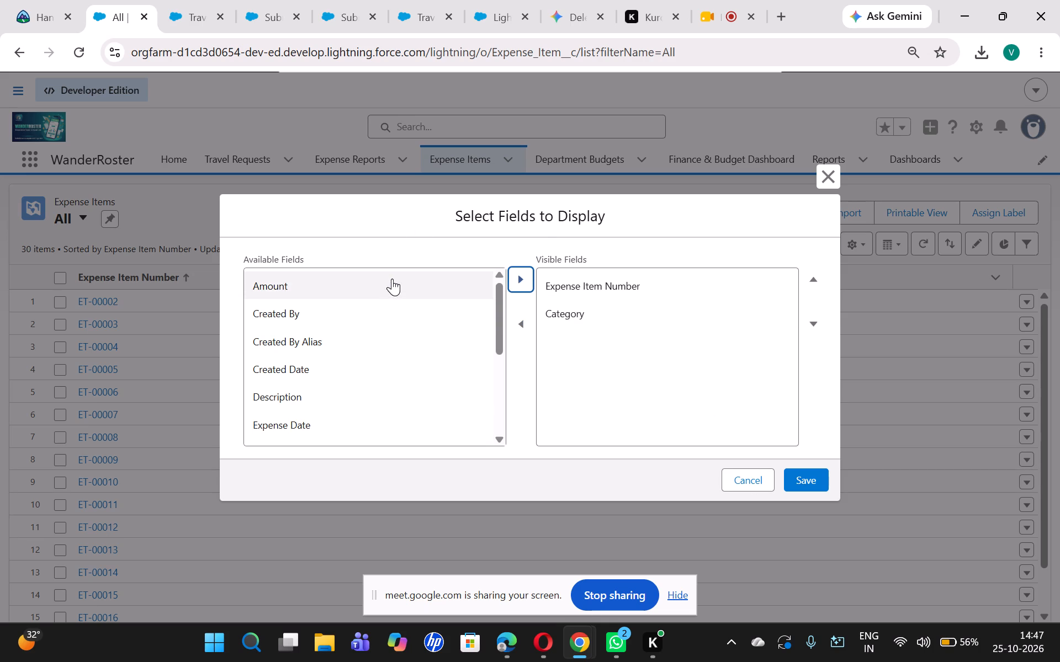
click(392, 279)
click(521, 279)
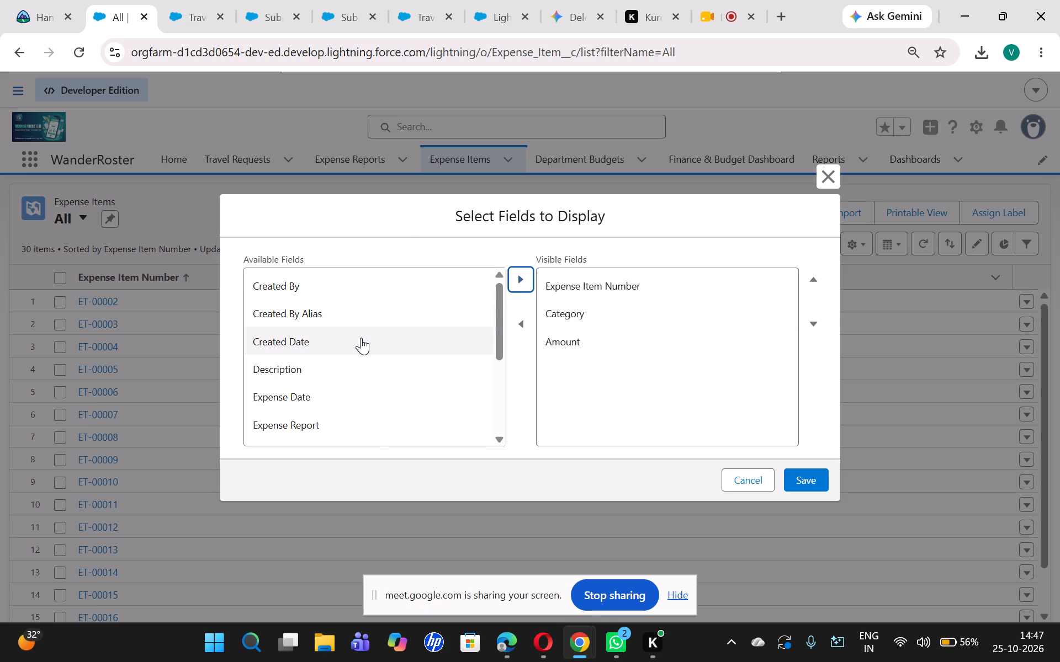
scroll(355, 338, down, 1)
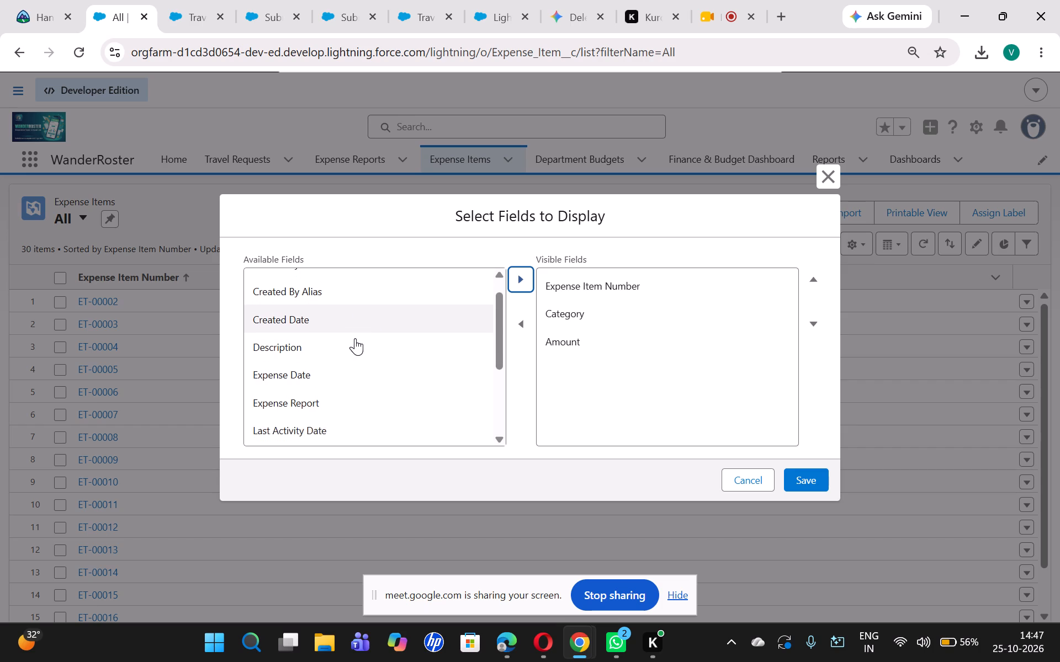
scroll(355, 338, down, 4)
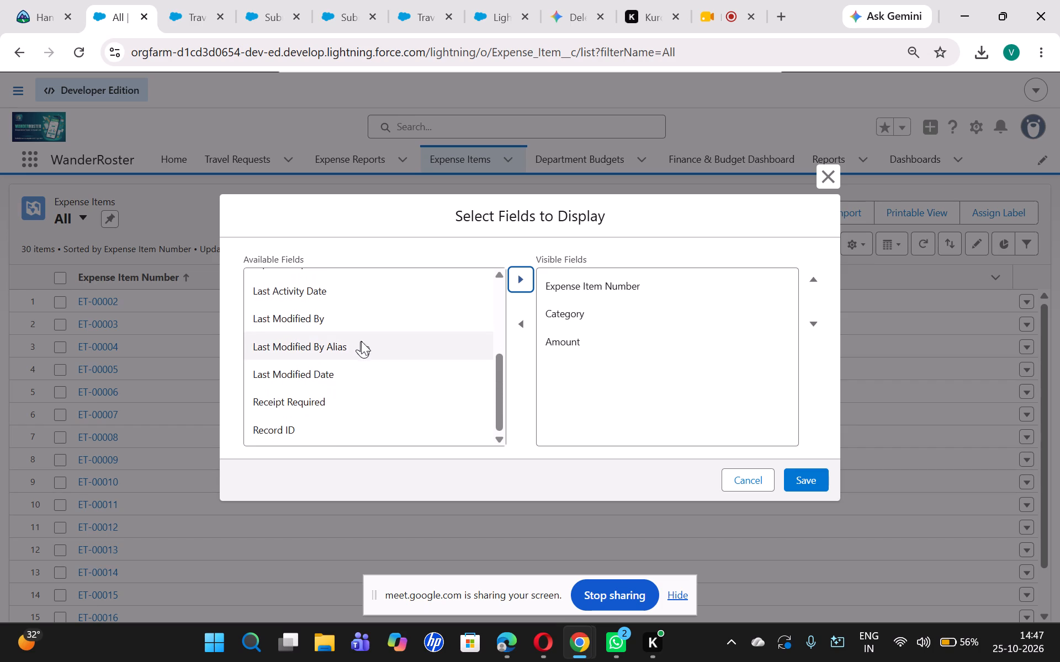
click(801, 468)
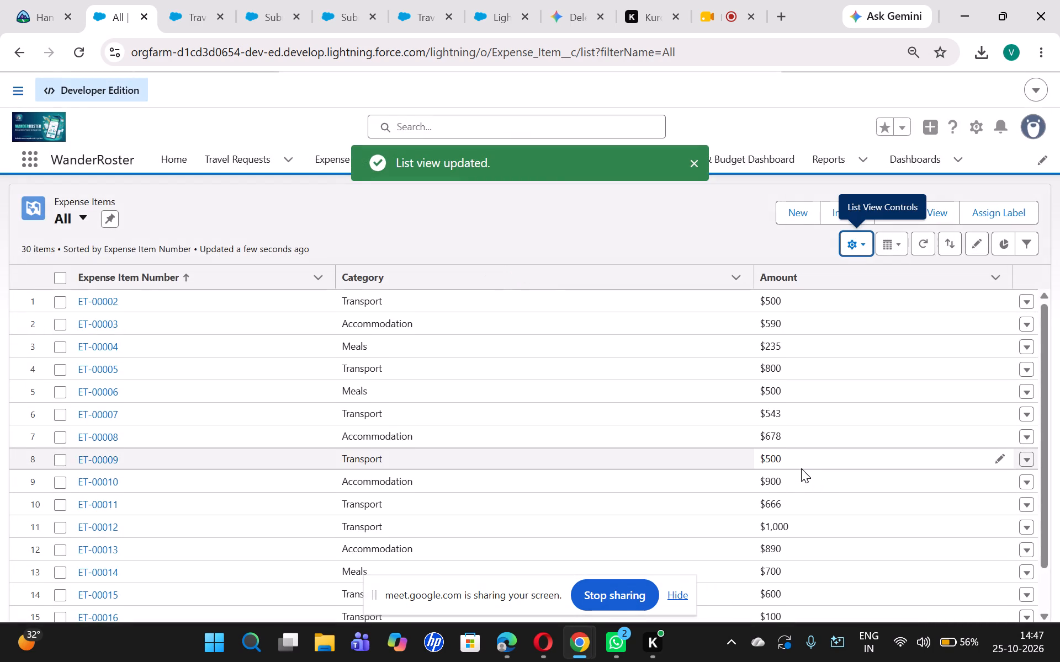
scroll(801, 468, down, 1)
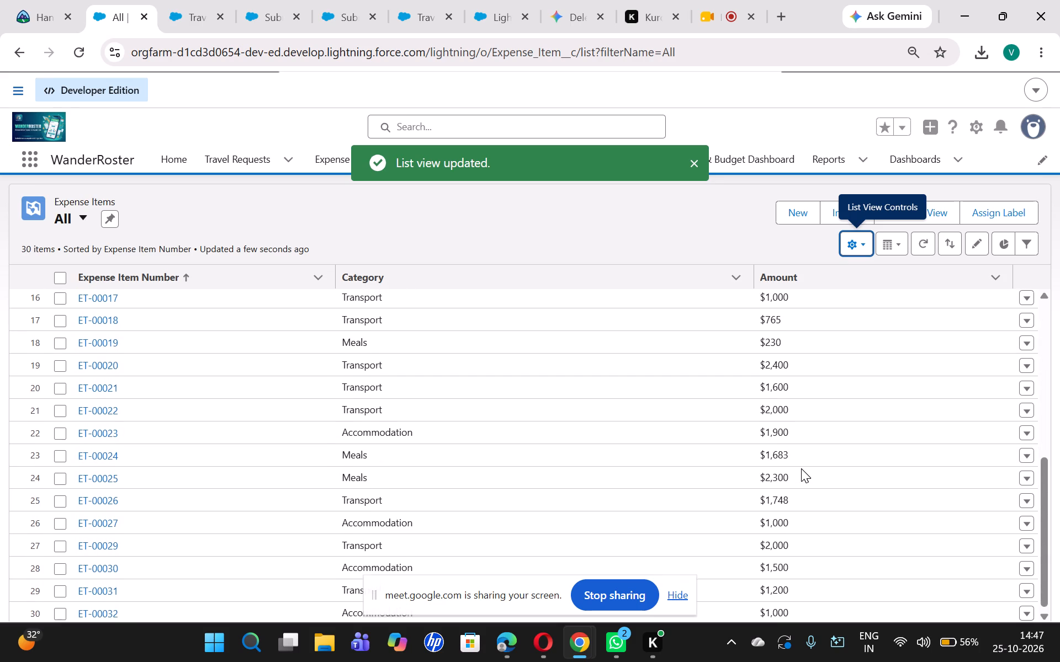
scroll(801, 468, down, 1)
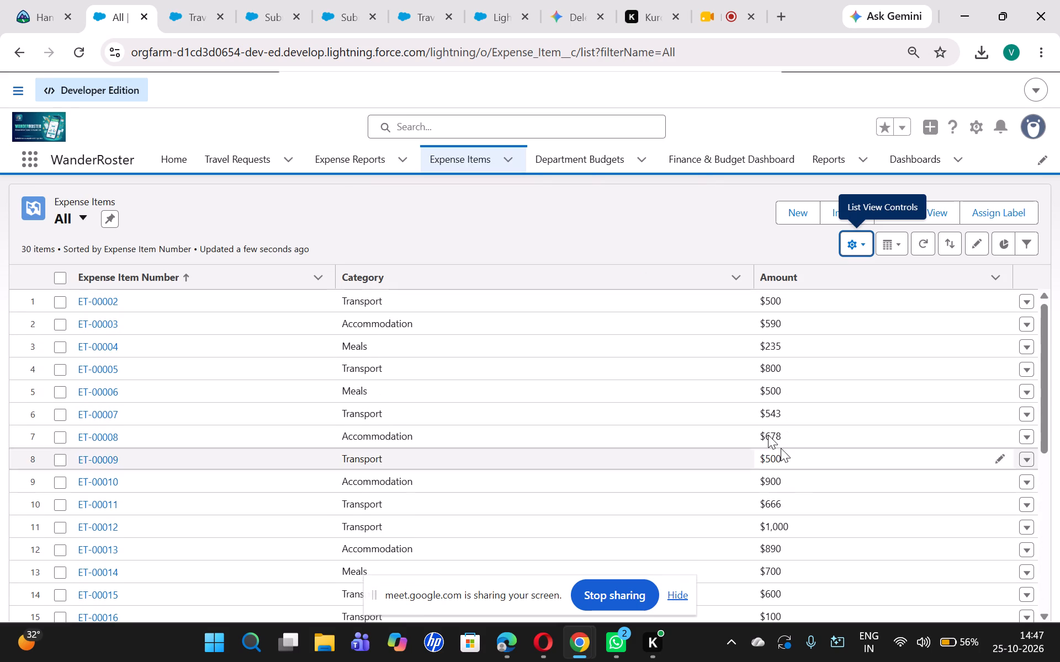
Open expense report ER-00027 from the recently viewed Expense Reports.
click(354, 155)
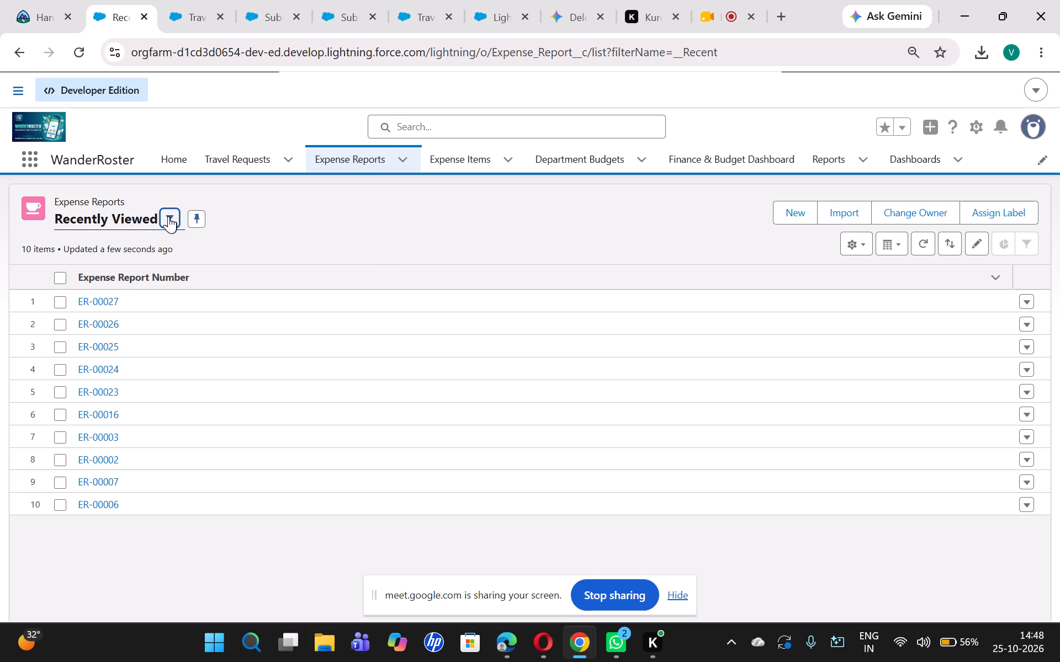
click(168, 216)
click(106, 515)
click(96, 296)
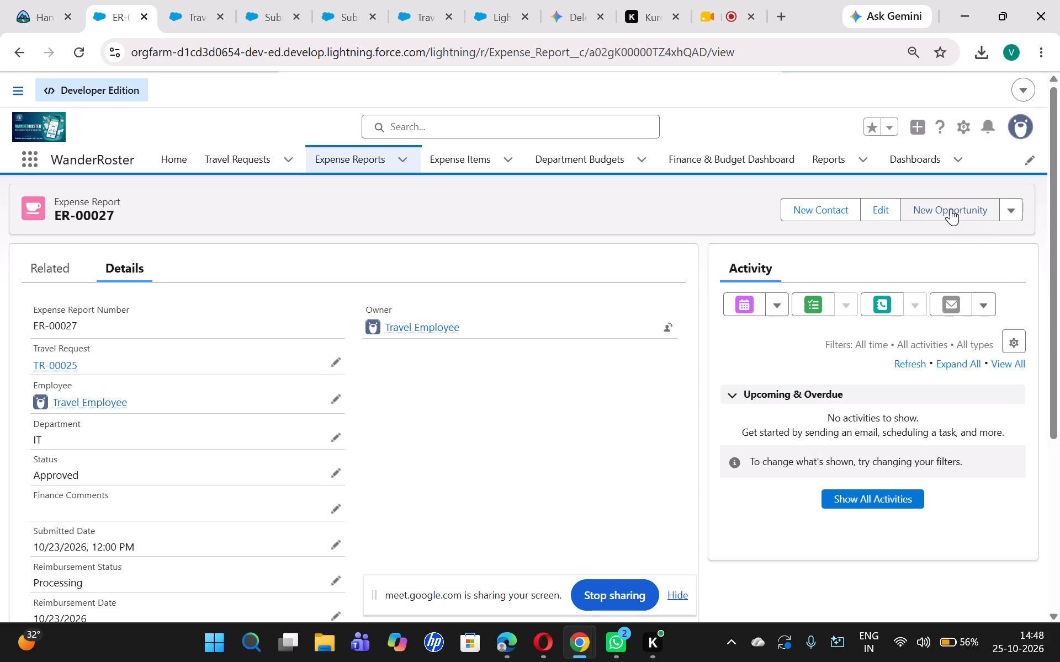
Open the Expense Report record page for editing in Lightning App Builder and hide the screen-sharing notice.
click(963, 134)
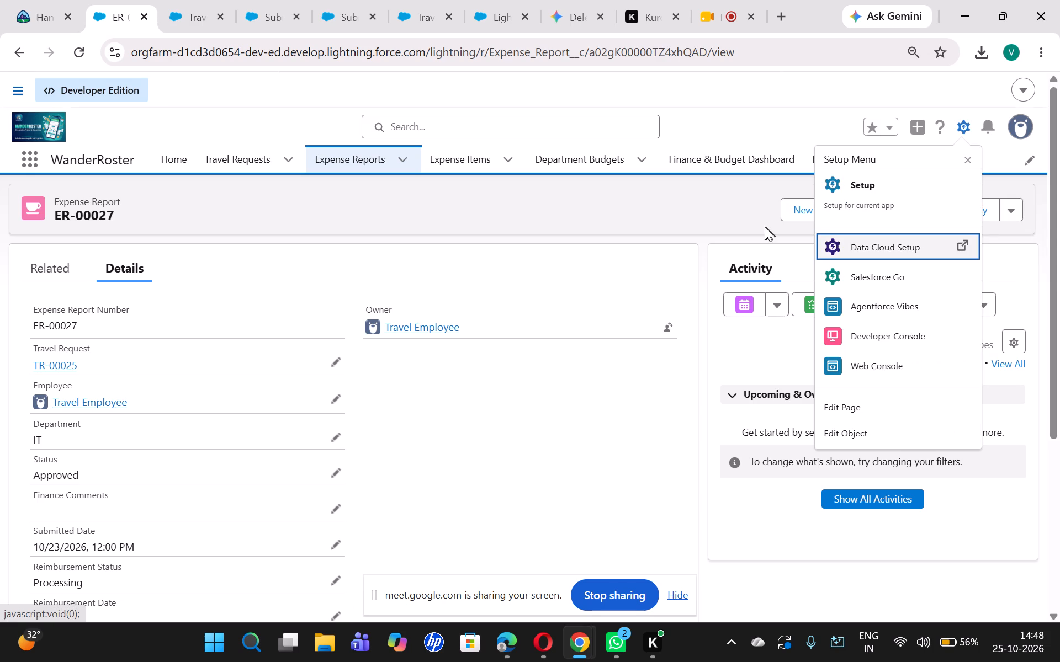
click(685, 373)
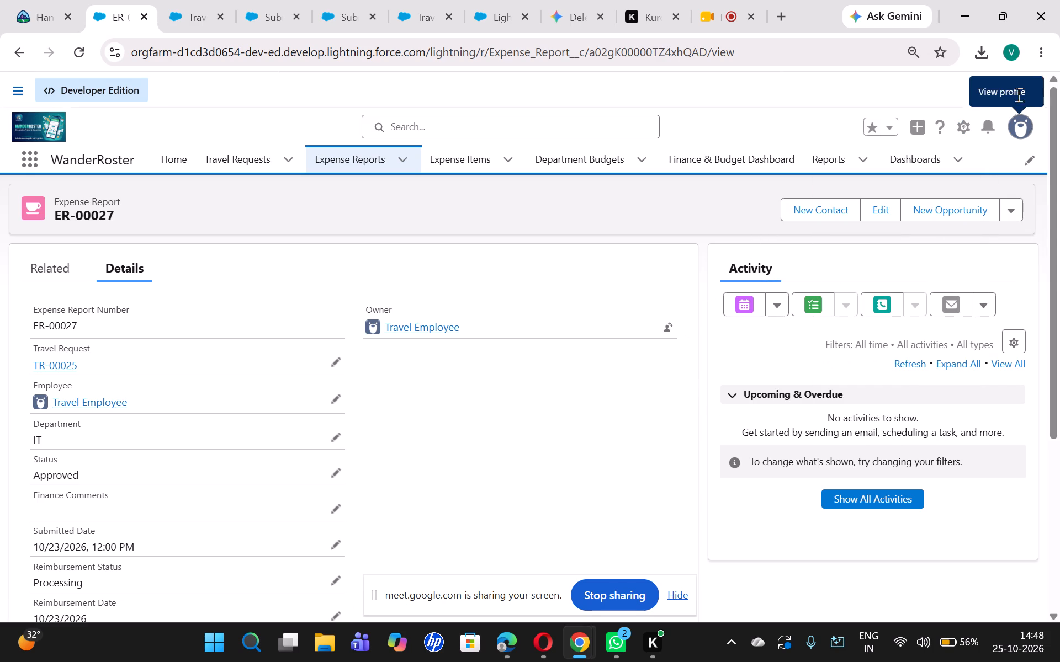
click(961, 131)
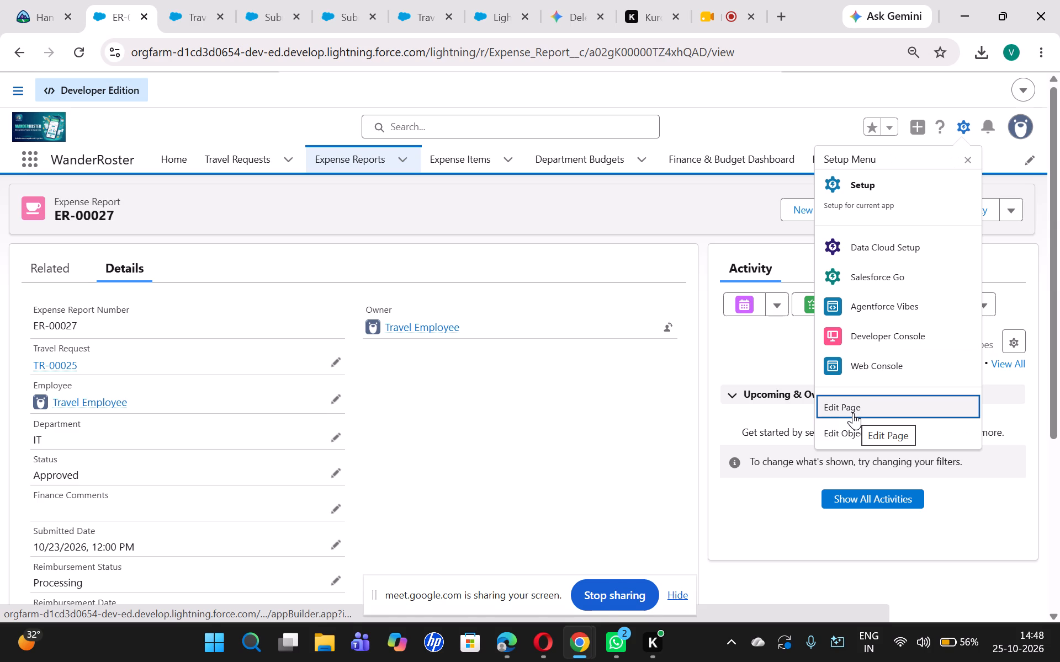
click(853, 413)
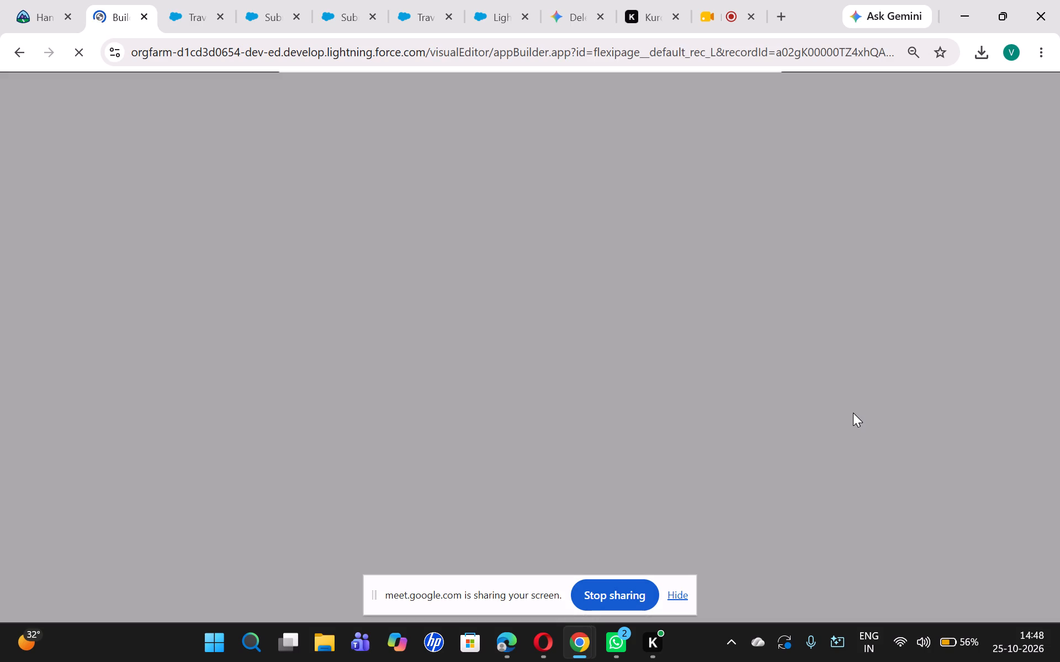
click(672, 592)
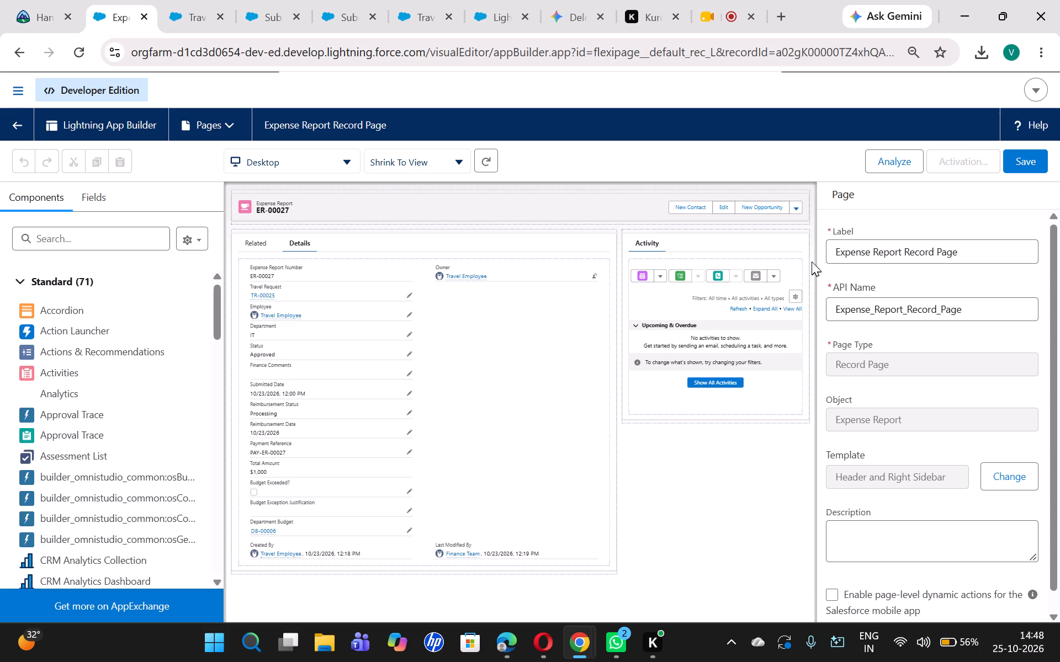
Remove the Activity sidebar component and the Related and Details tabs component from the Expense Report record page.
click(803, 239)
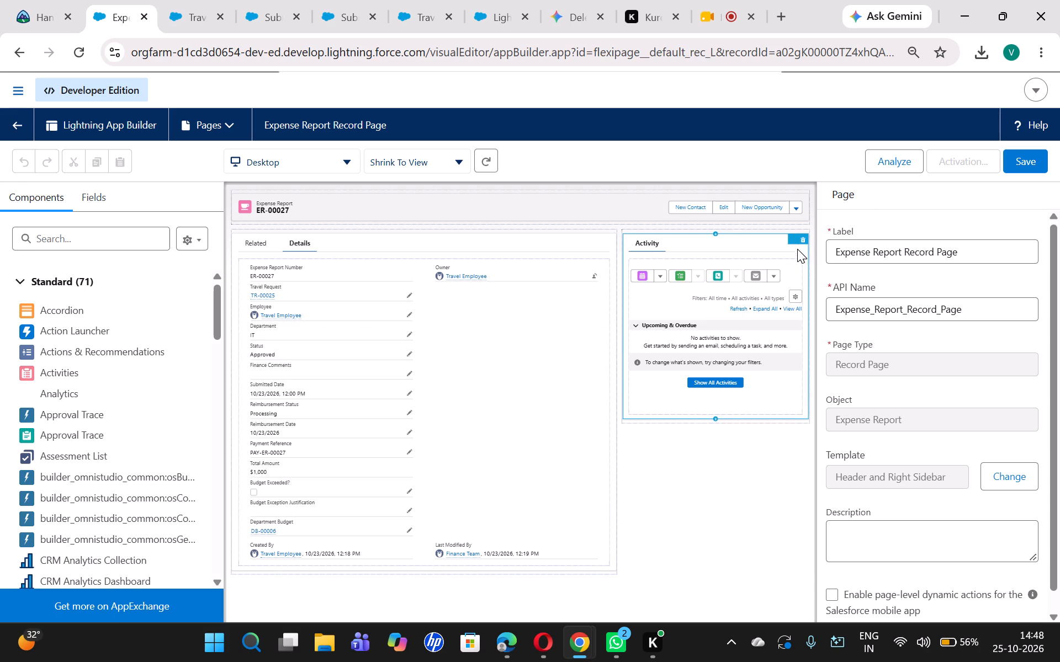
click(801, 242)
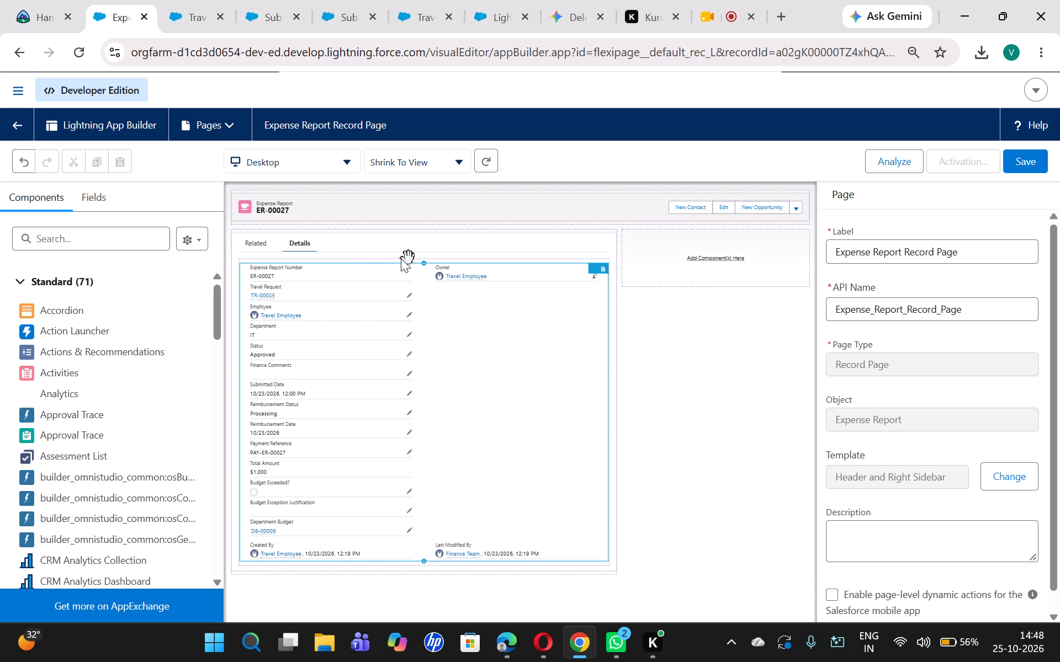
click(253, 246)
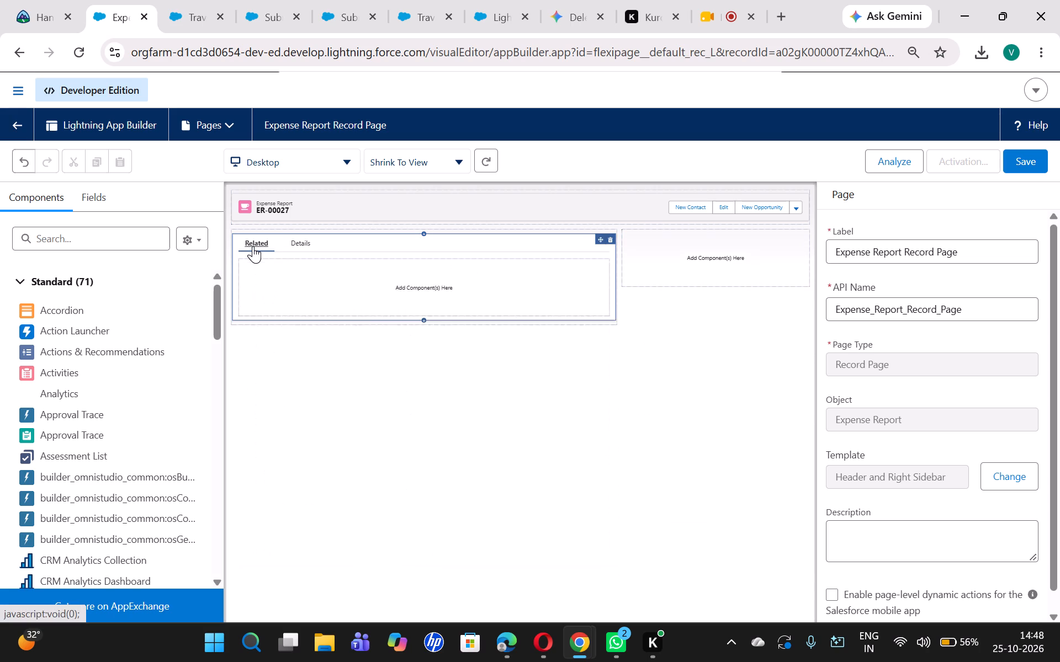
click(298, 239)
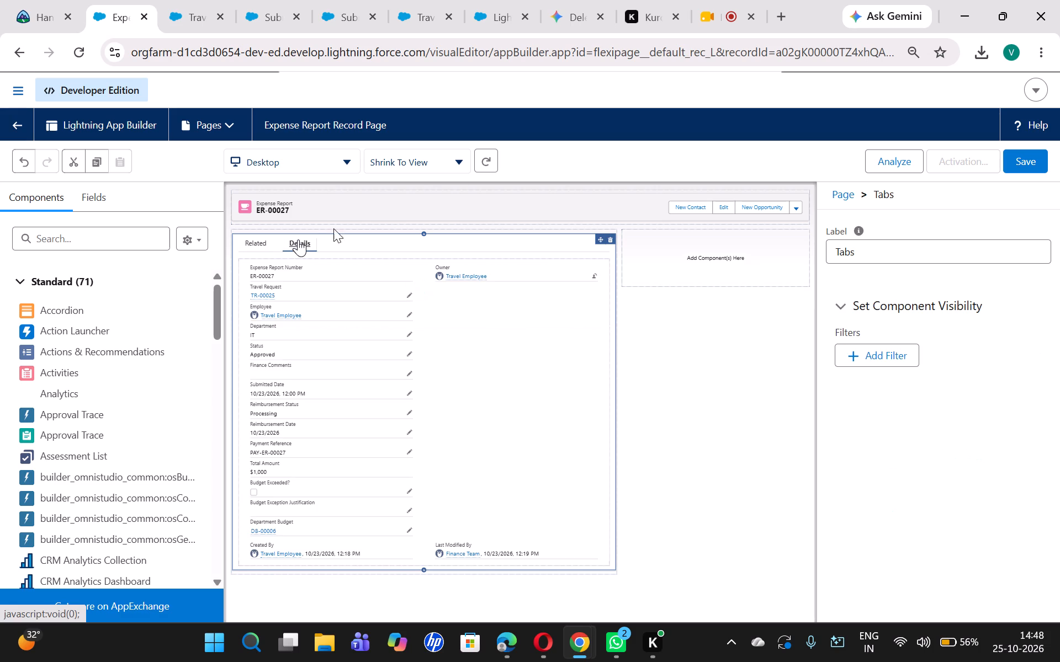
click(613, 242)
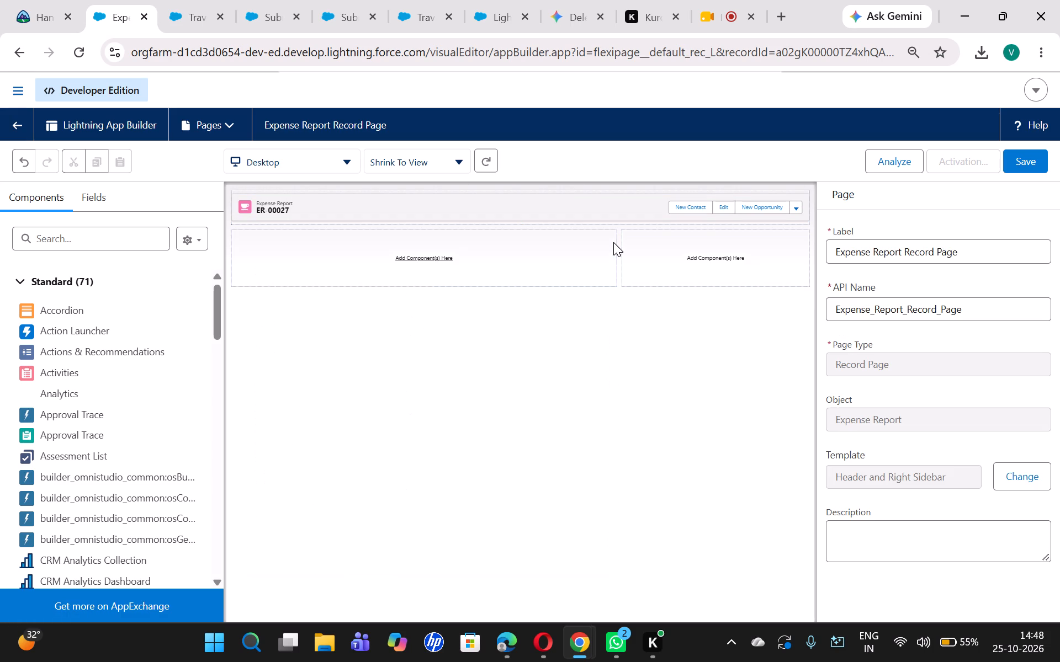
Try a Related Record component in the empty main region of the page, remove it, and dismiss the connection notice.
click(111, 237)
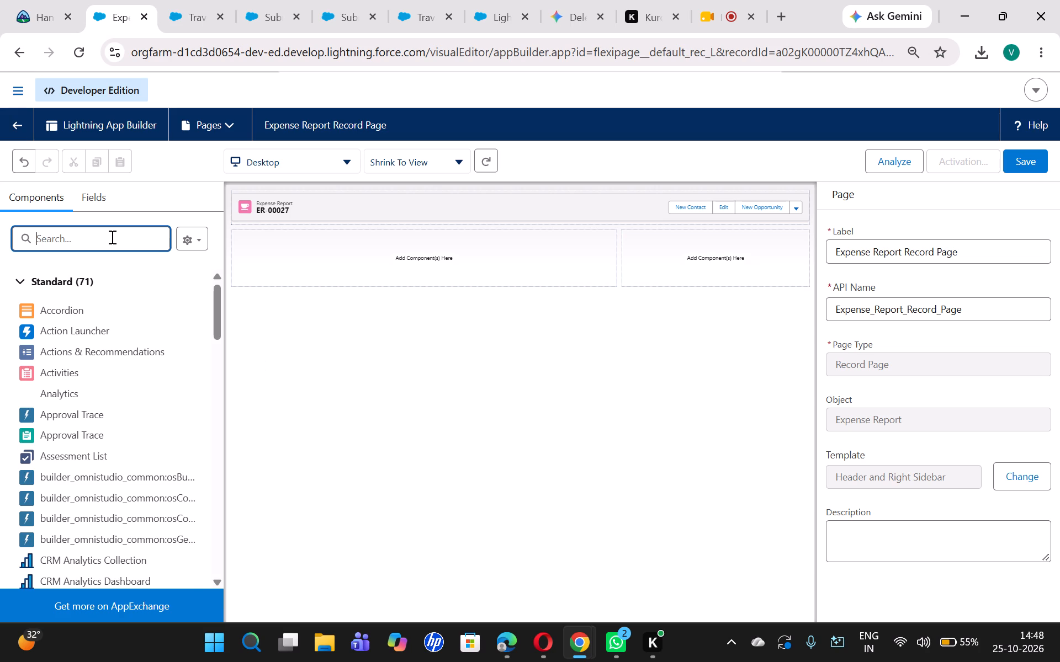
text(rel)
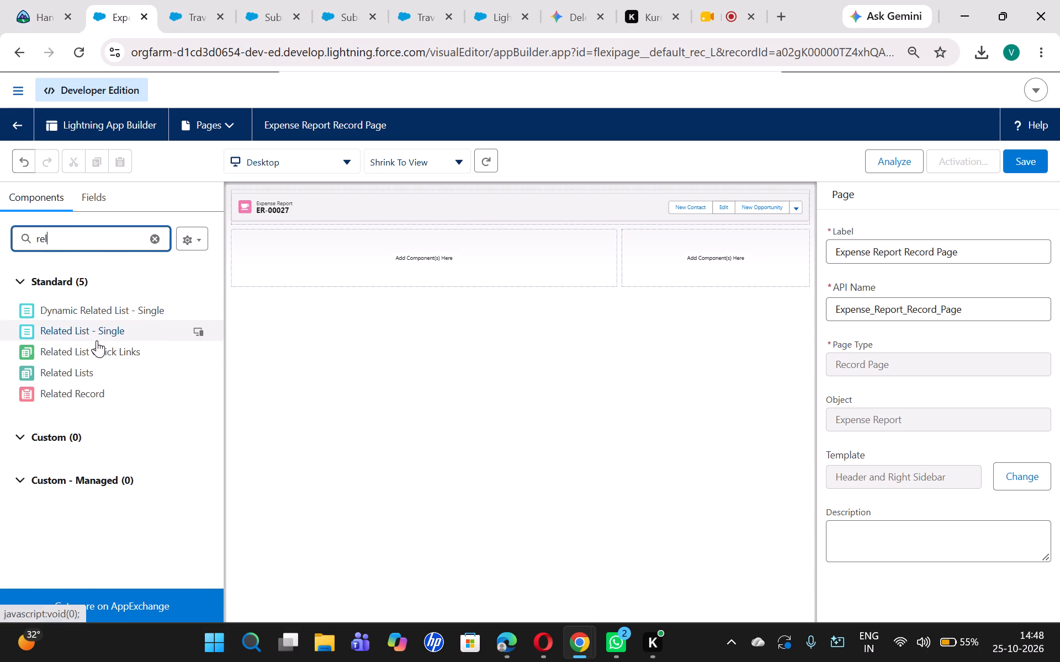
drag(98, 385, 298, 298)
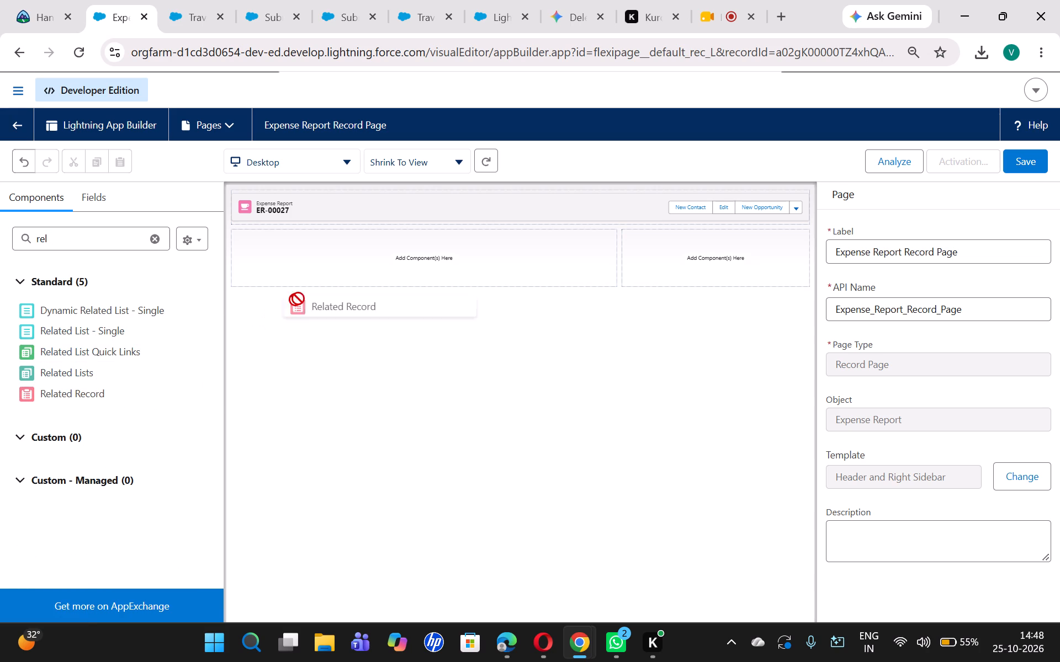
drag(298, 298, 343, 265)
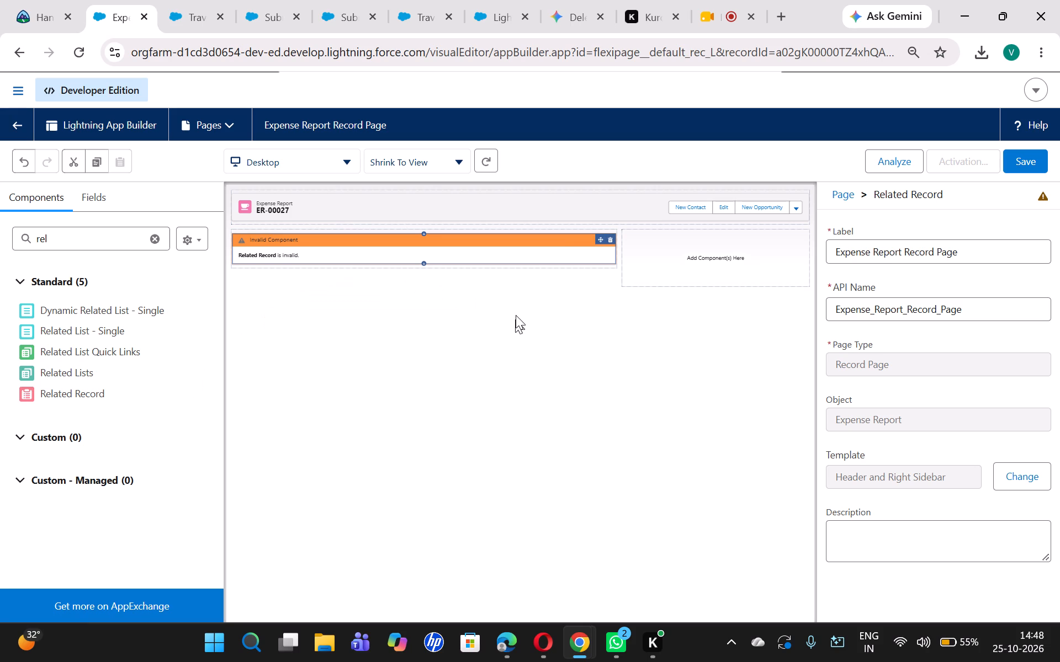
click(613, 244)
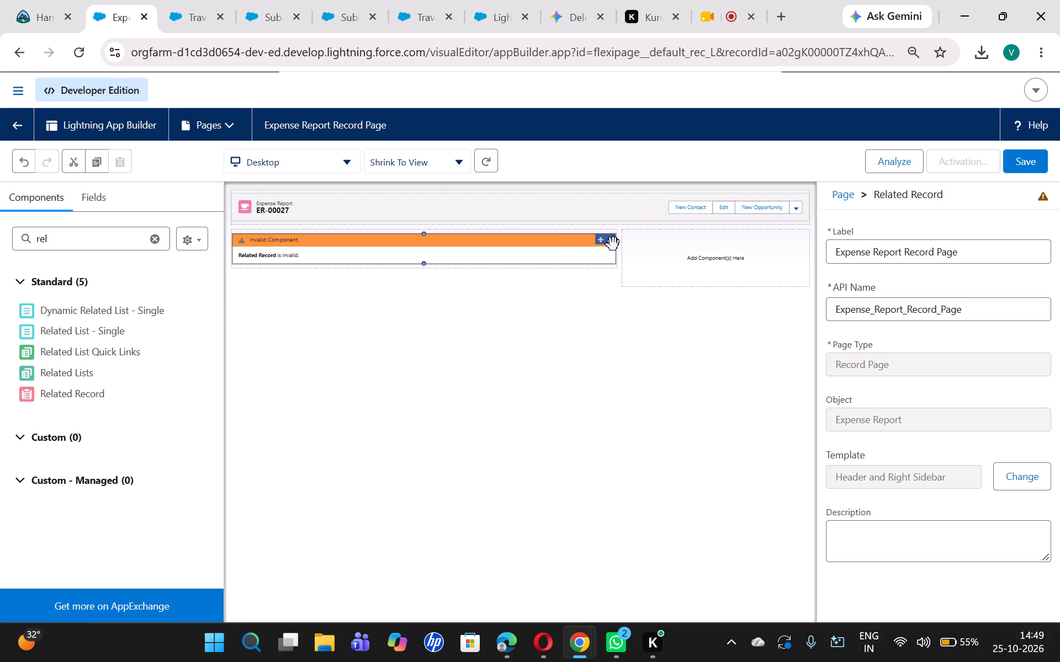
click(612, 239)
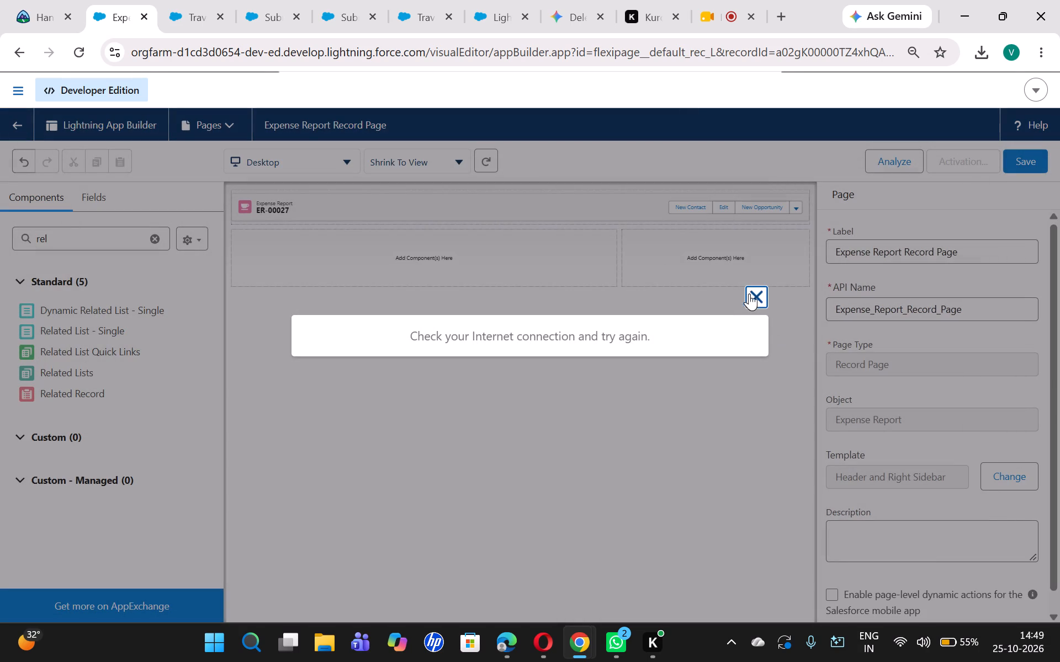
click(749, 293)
Search the components for "det" and add the Record Detail component to the main region below the header.
click(118, 240)
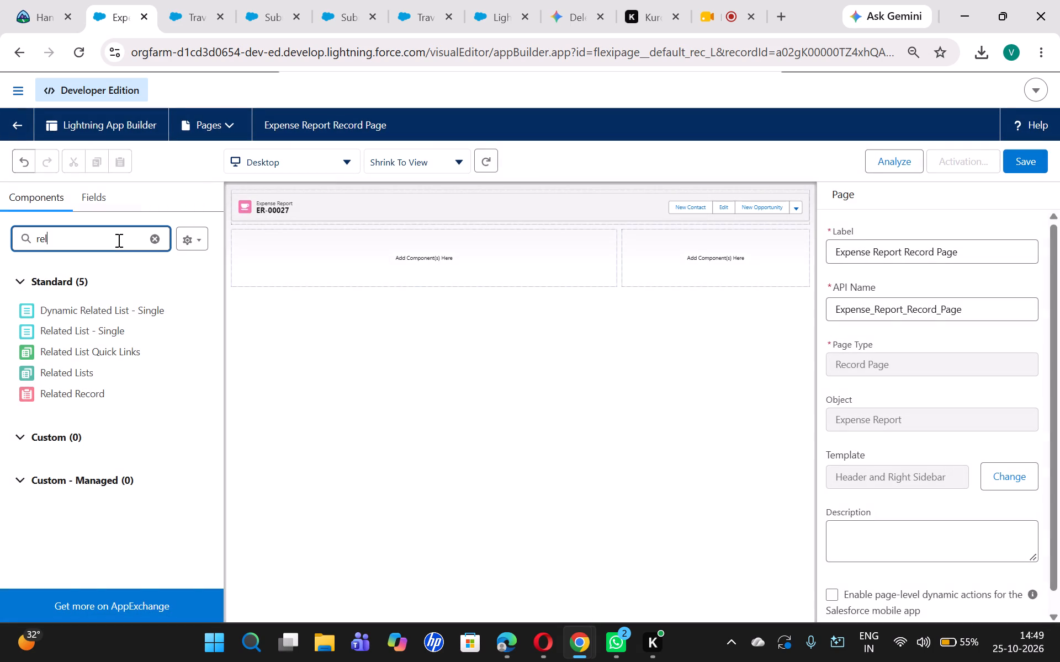
key(BackSpace)
key(BackSpace)
key(BackSpace)
text(det)
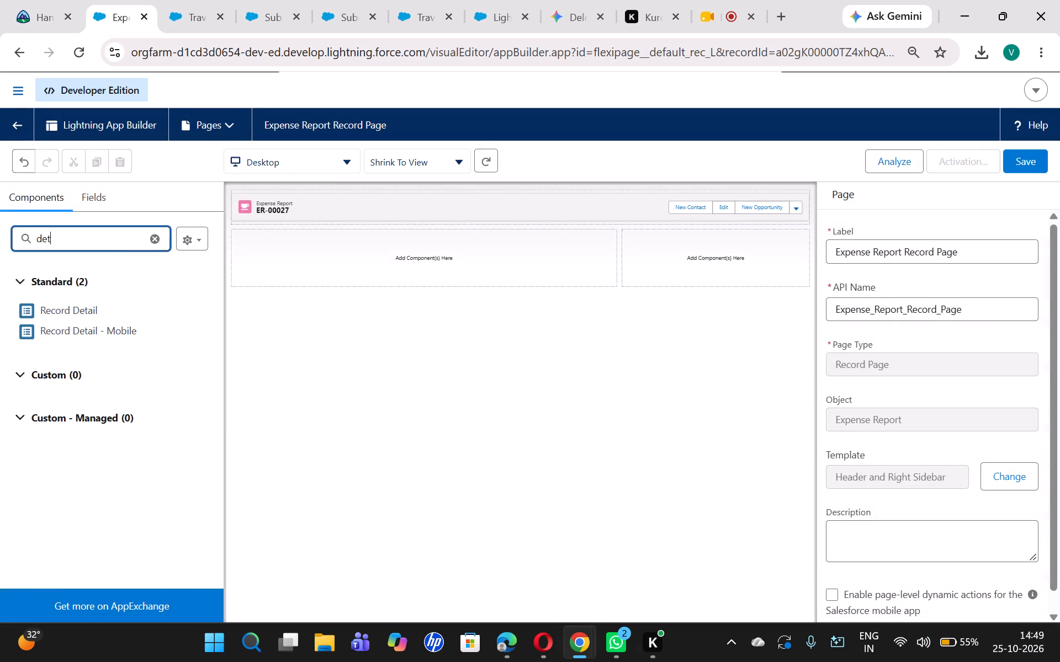
drag(88, 306, 402, 260)
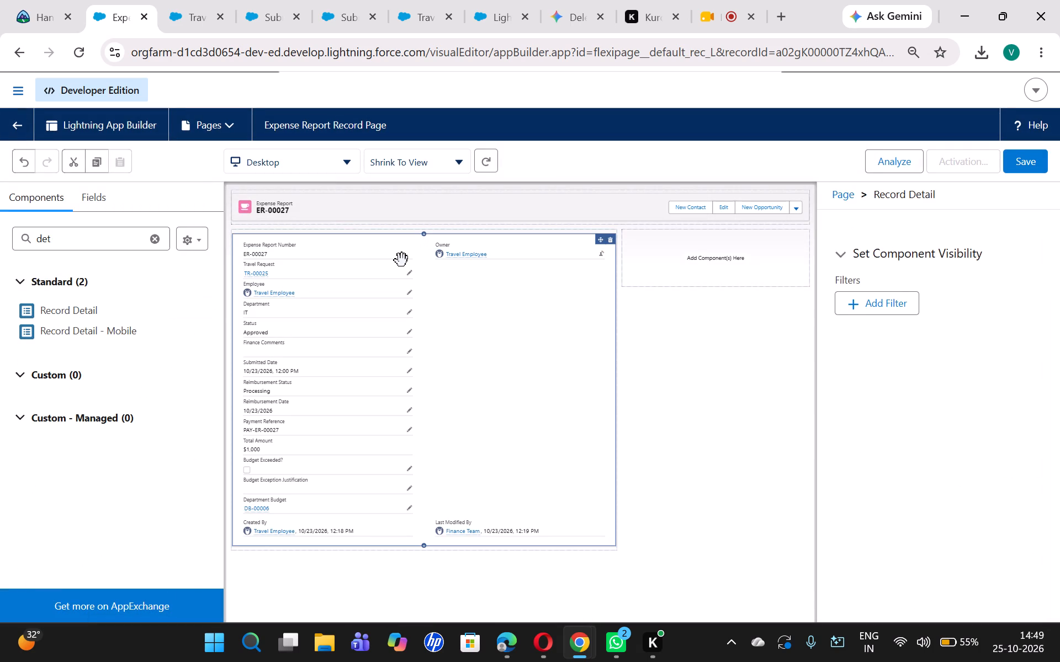
scroll(481, 398, down, 4)
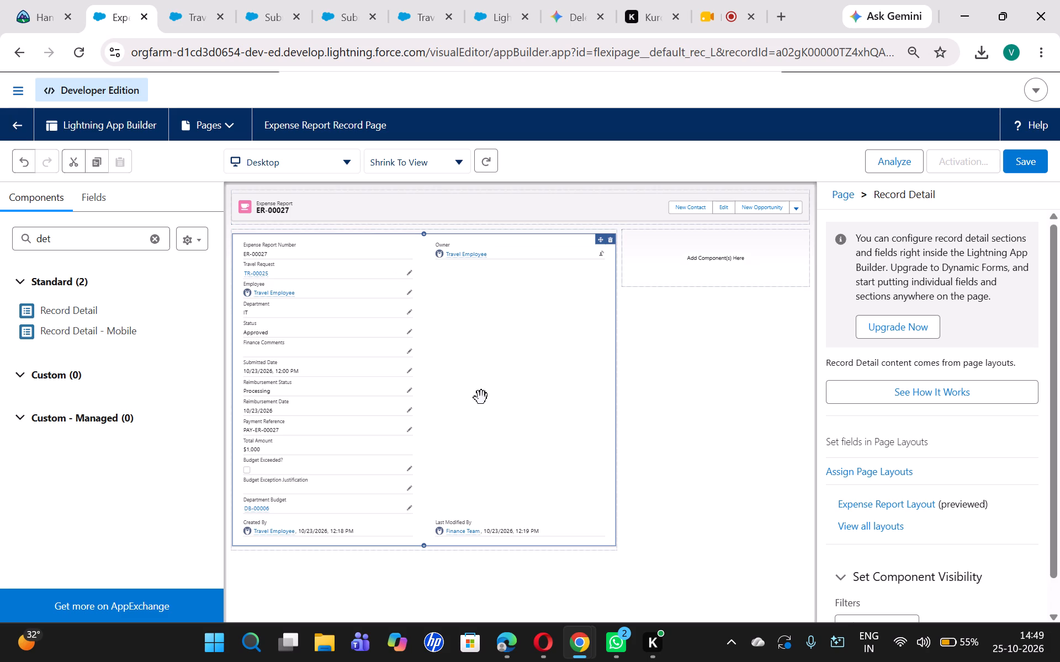
click(481, 602)
scroll(481, 587, down, 1)
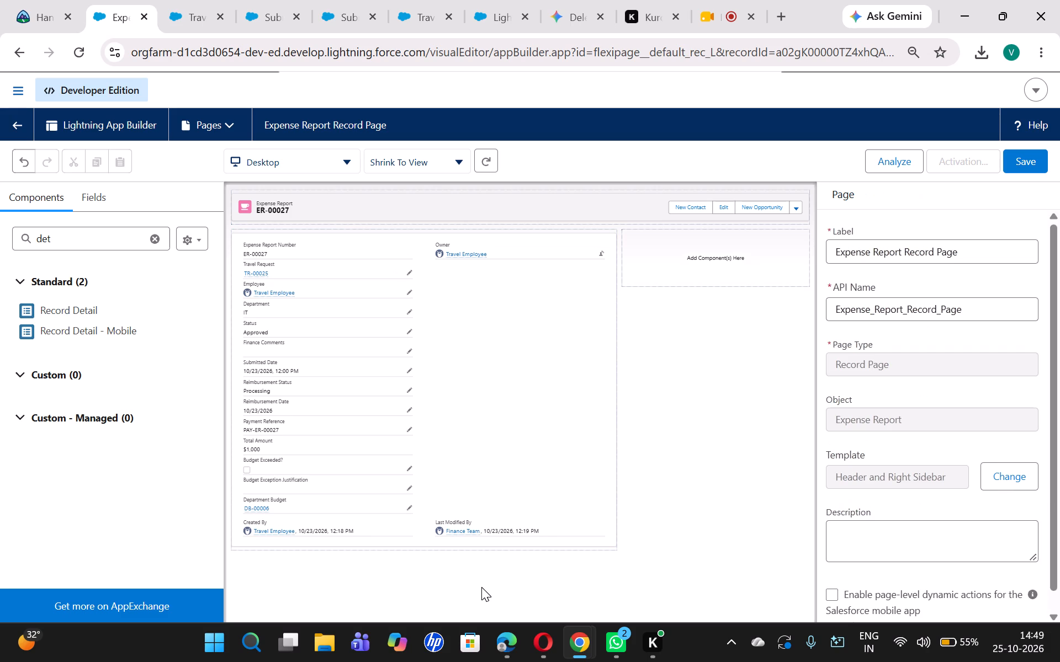
scroll(481, 587, down, 1)
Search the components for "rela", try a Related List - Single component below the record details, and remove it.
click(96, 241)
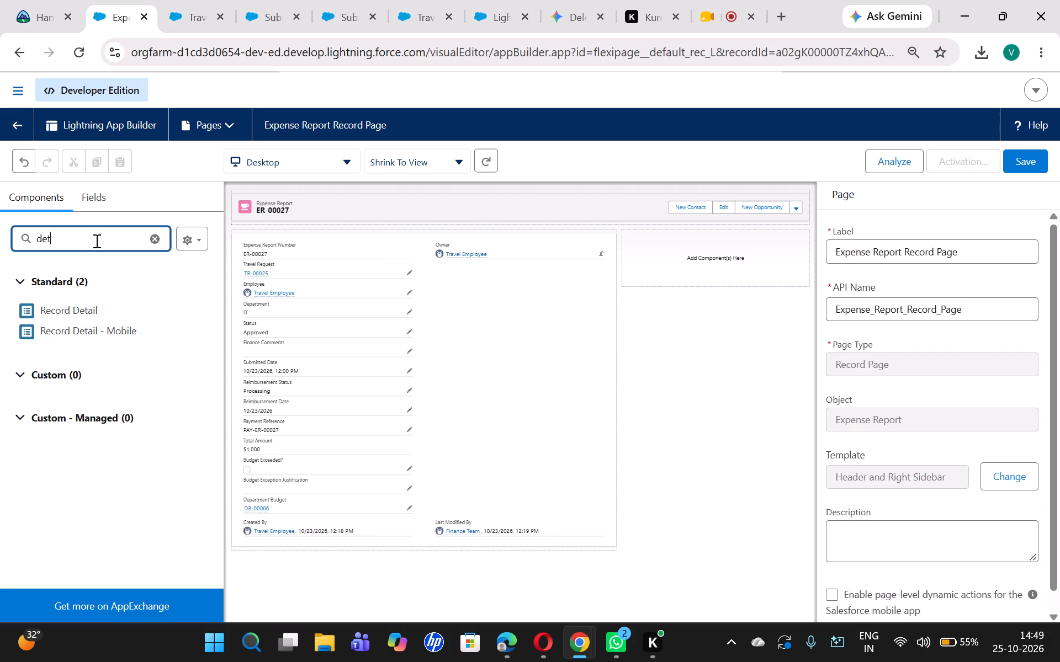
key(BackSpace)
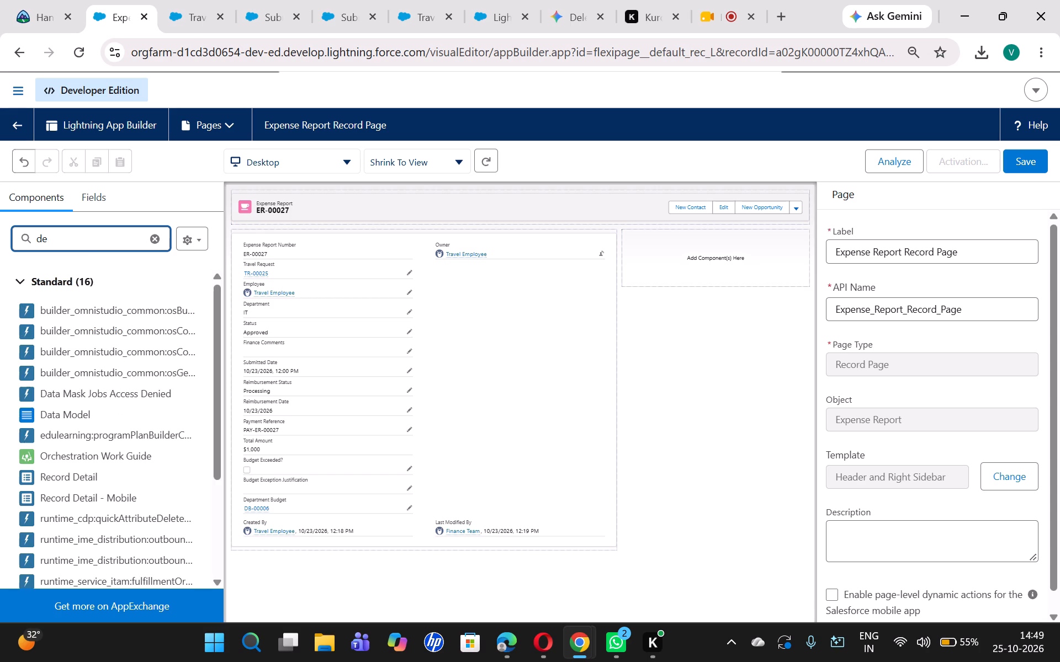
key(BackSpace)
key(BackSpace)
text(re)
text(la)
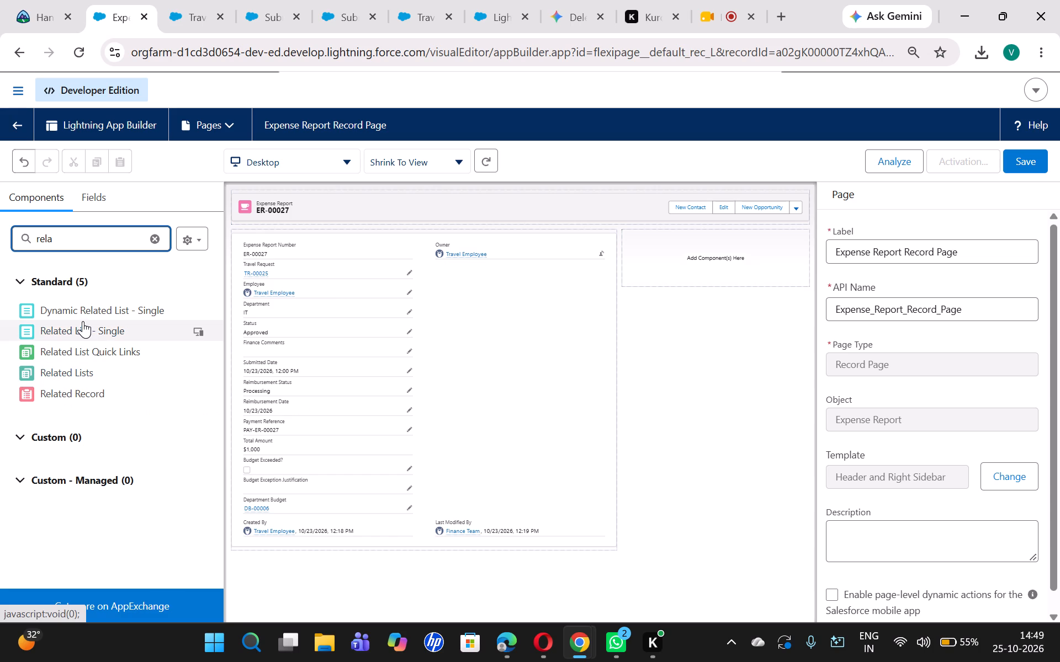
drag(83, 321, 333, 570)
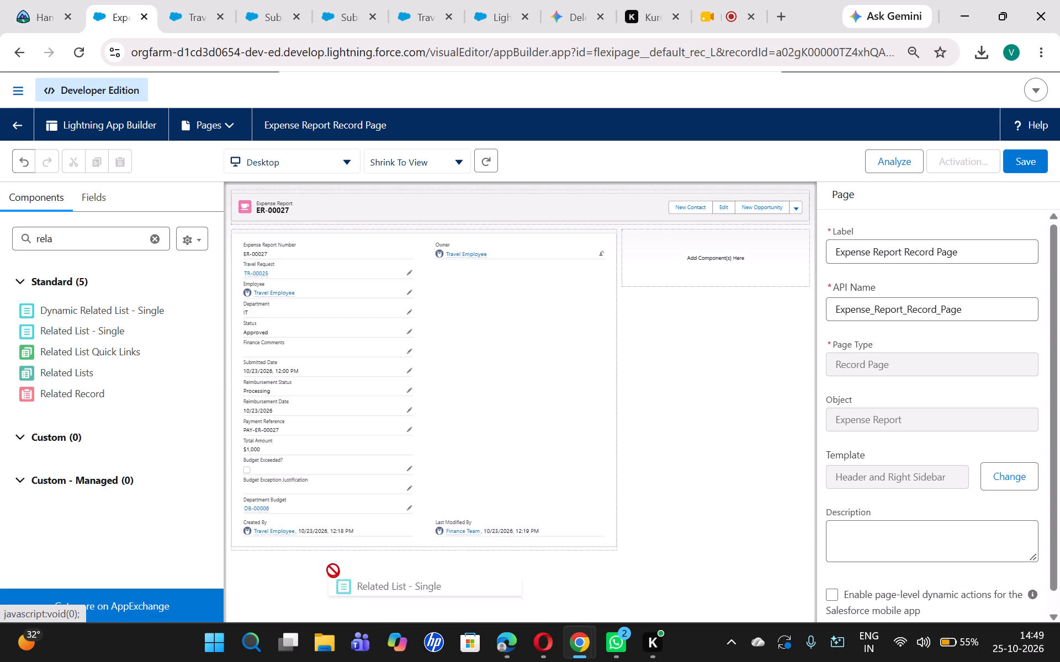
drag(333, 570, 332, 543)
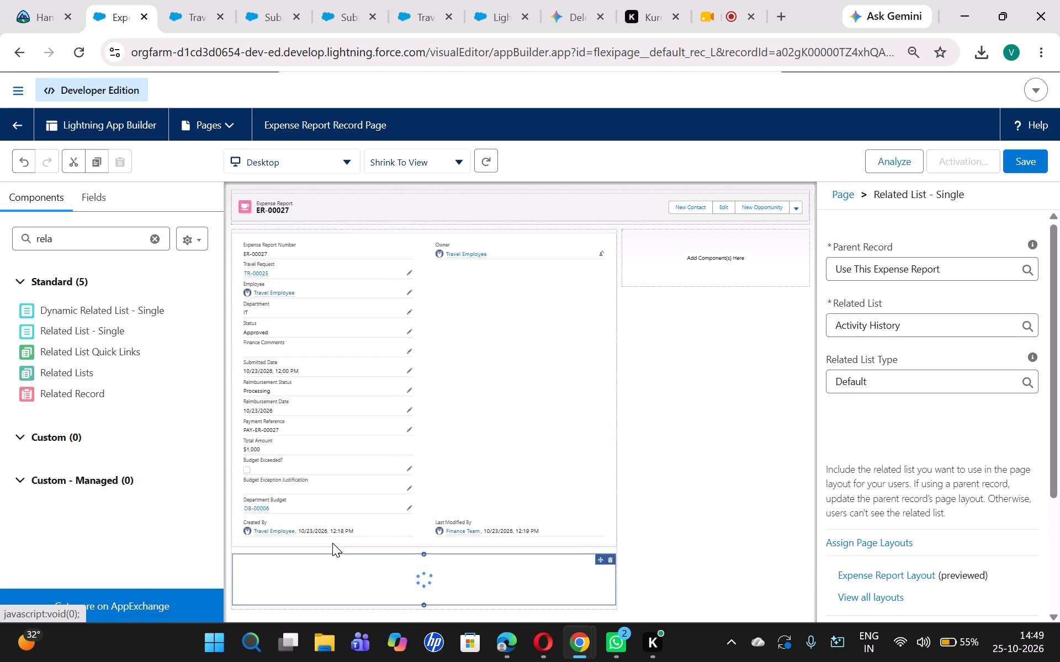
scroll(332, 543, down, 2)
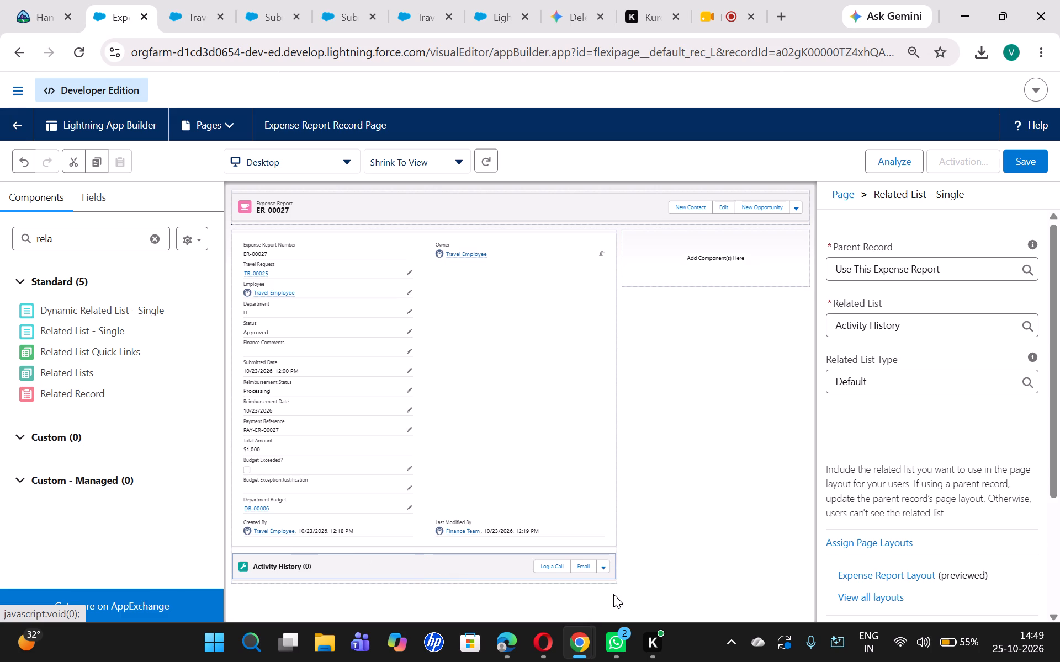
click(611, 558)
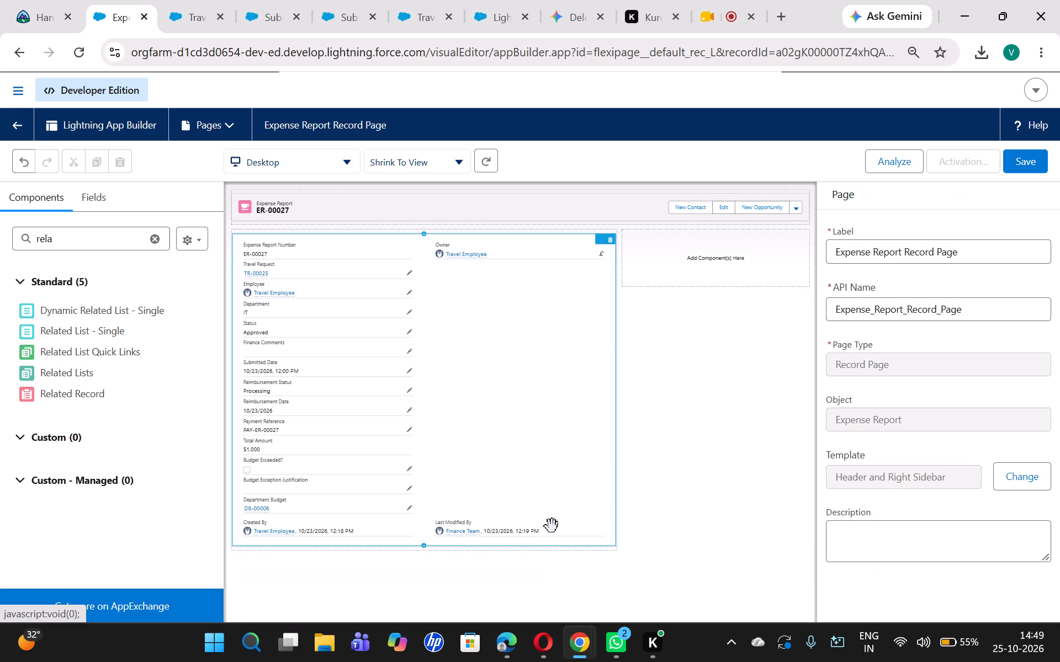
Add a Dynamic Related List - Single component for Expense Items directly below the record details.
drag(92, 303, 343, 545)
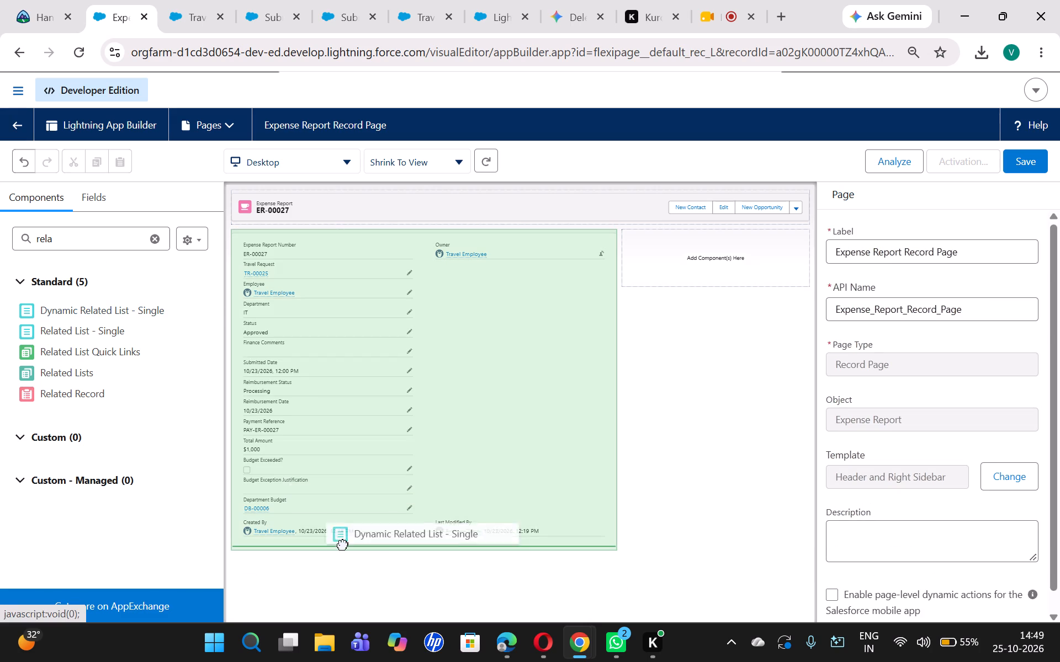
drag(343, 545, 346, 548)
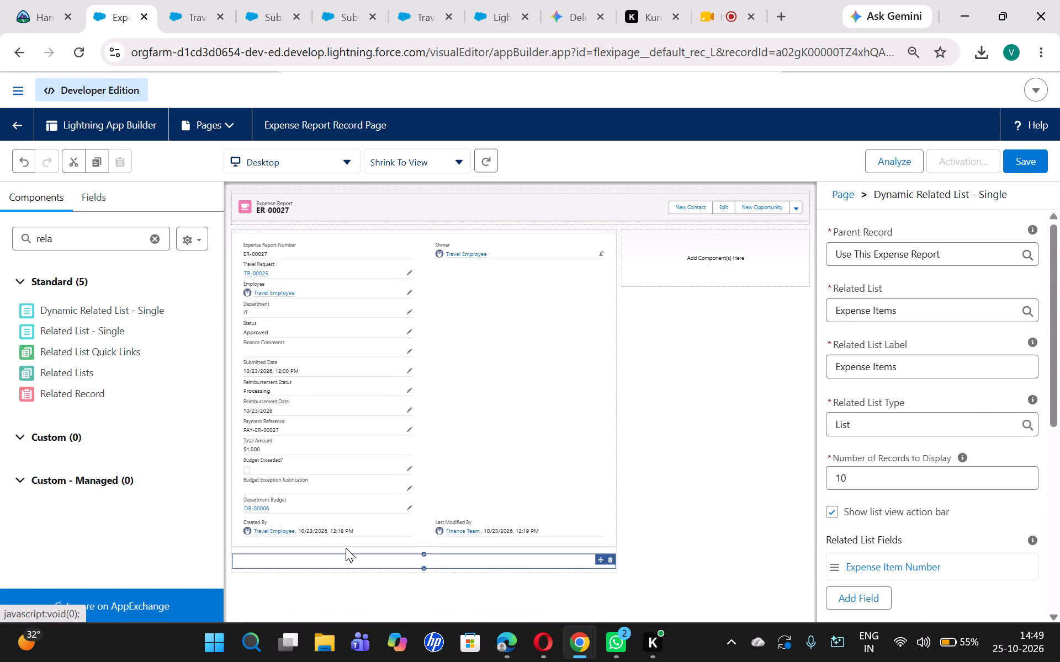
scroll(346, 548, down, 3)
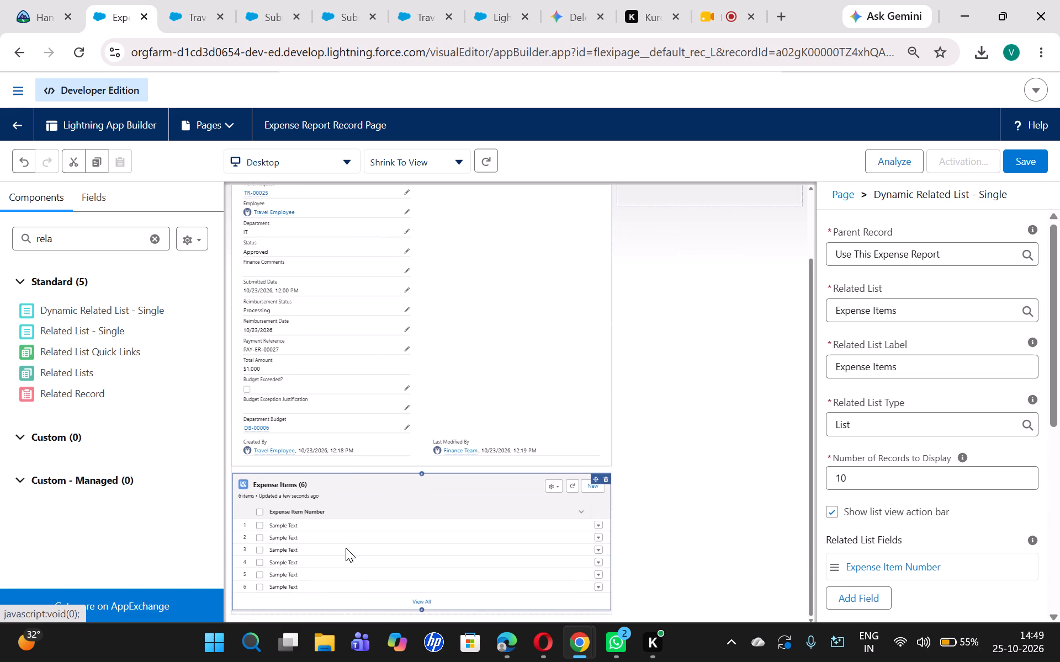
scroll(346, 548, down, 2)
Add the Category and Amount fields to the Expense Items related list.
click(831, 592)
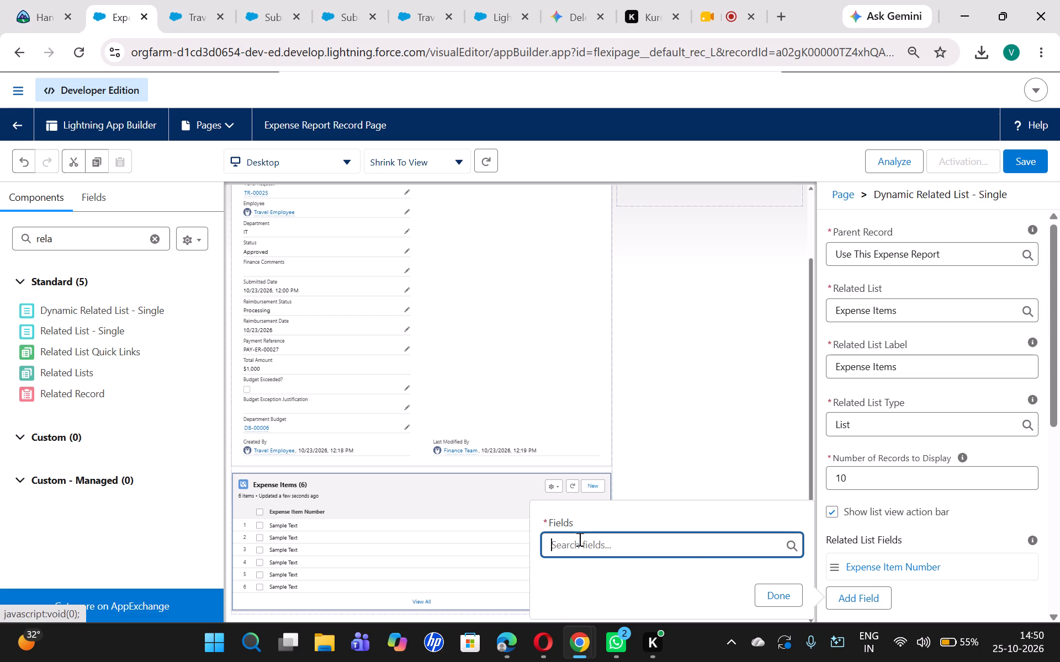
text(cat)
click(576, 524)
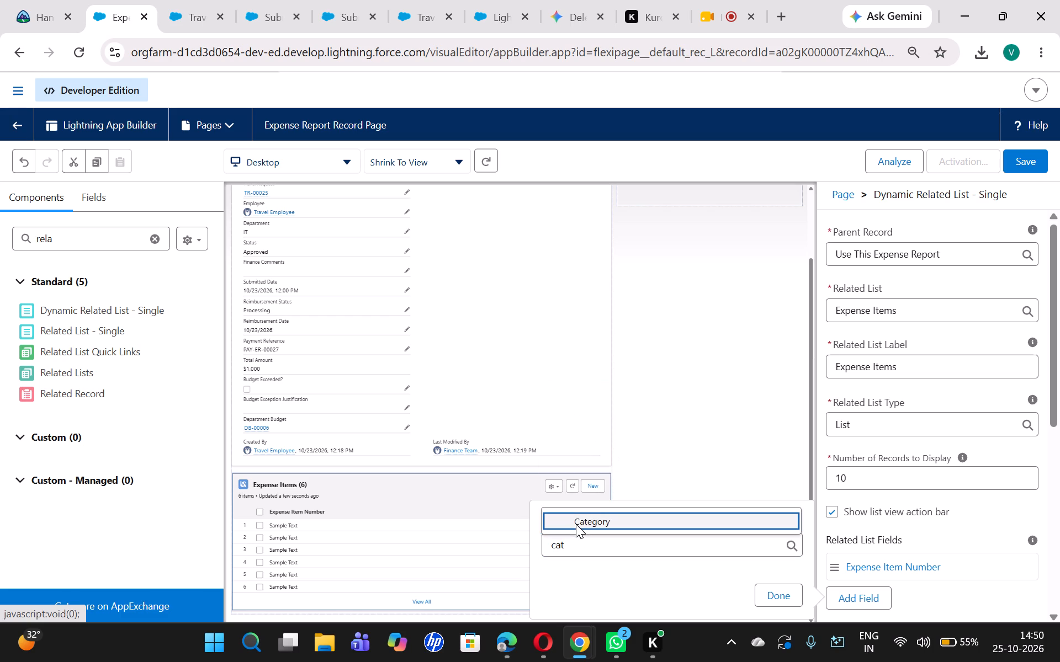
drag(771, 607, 776, 602)
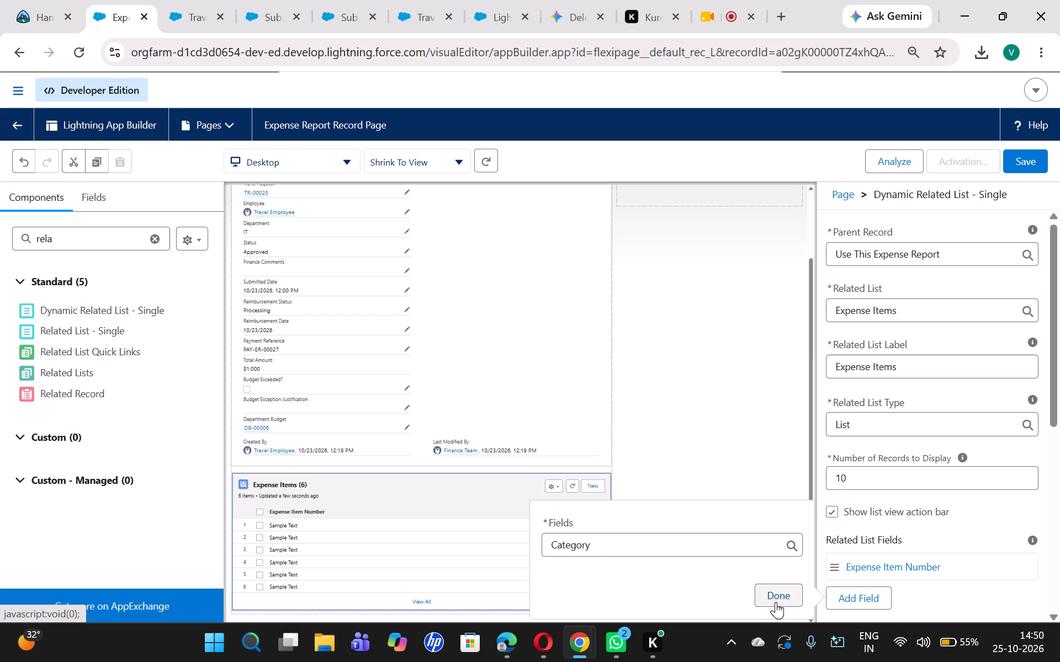
click(776, 602)
scroll(872, 579, down, 2)
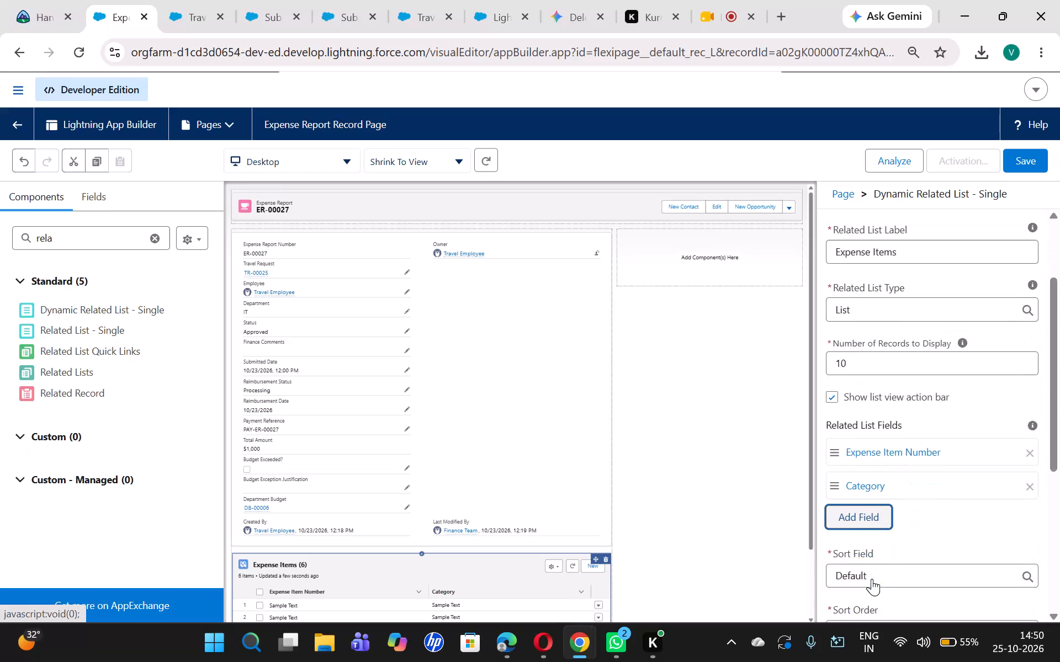
scroll(872, 579, down, 2)
scroll(709, 513, down, 2)
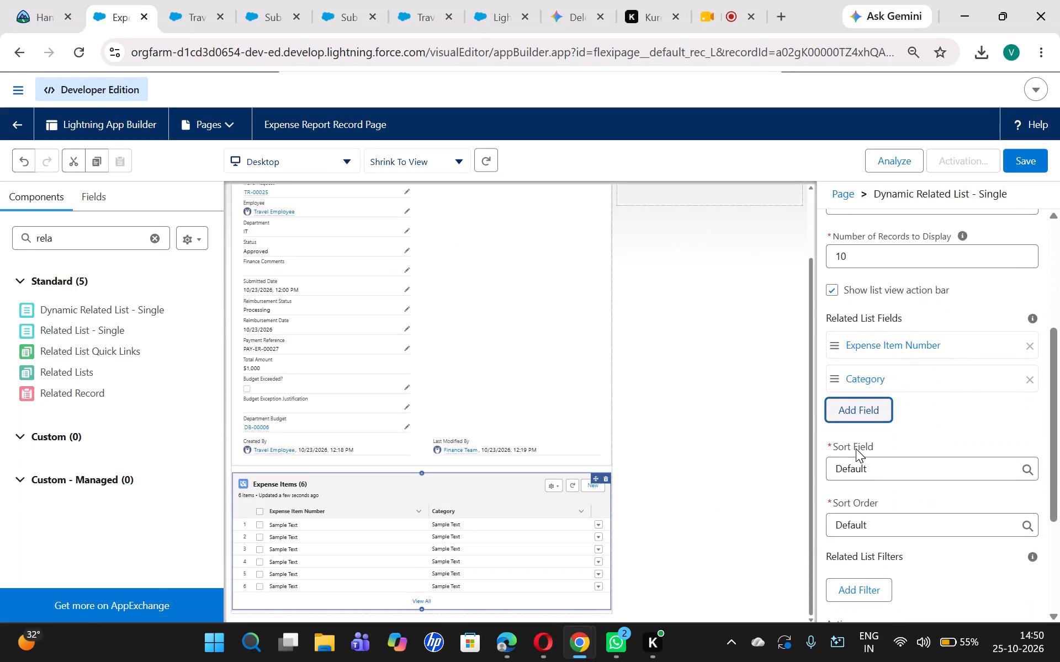
click(862, 405)
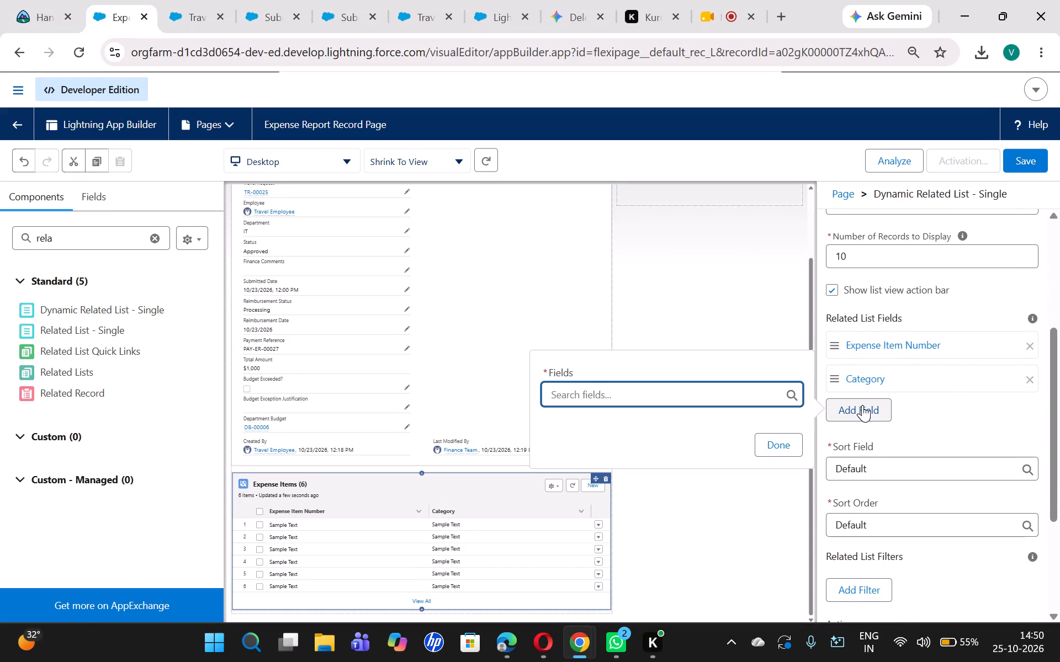
key(a)
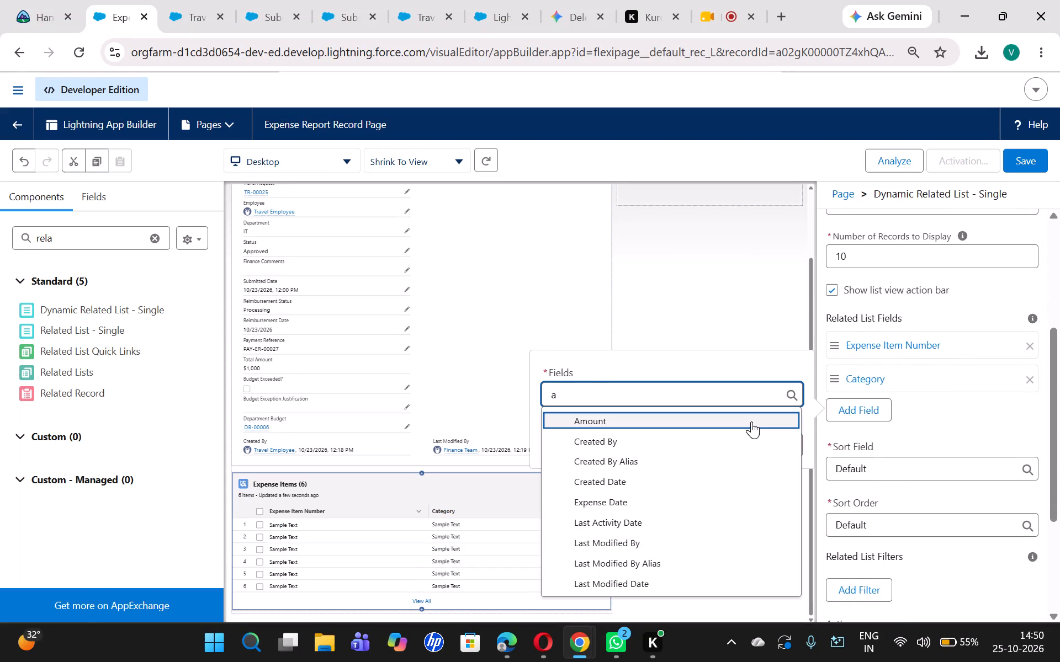
click(751, 421)
click(783, 435)
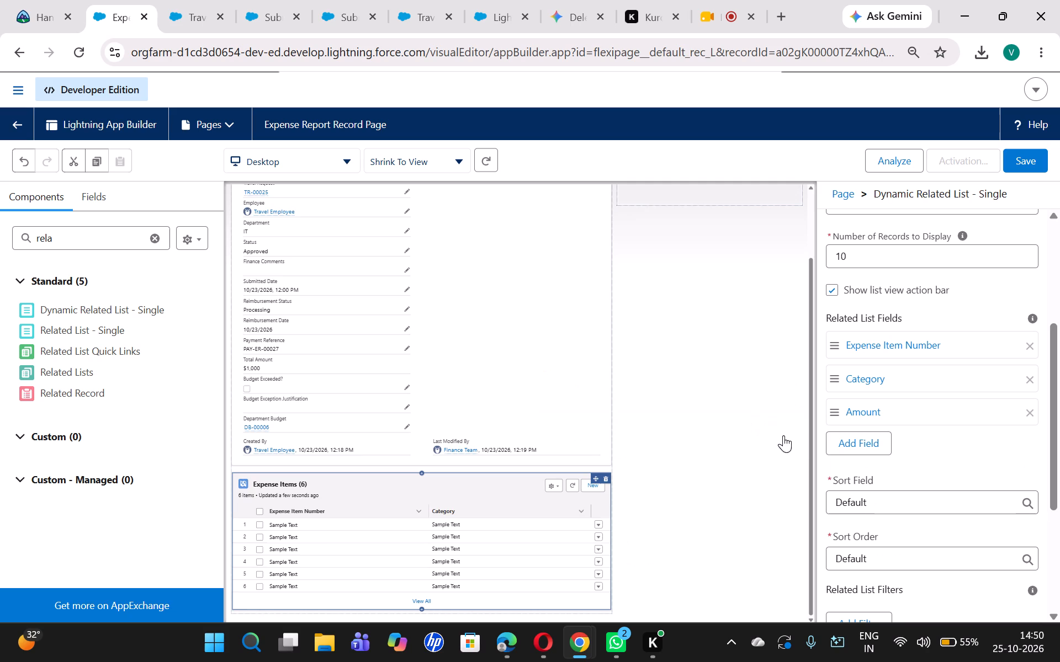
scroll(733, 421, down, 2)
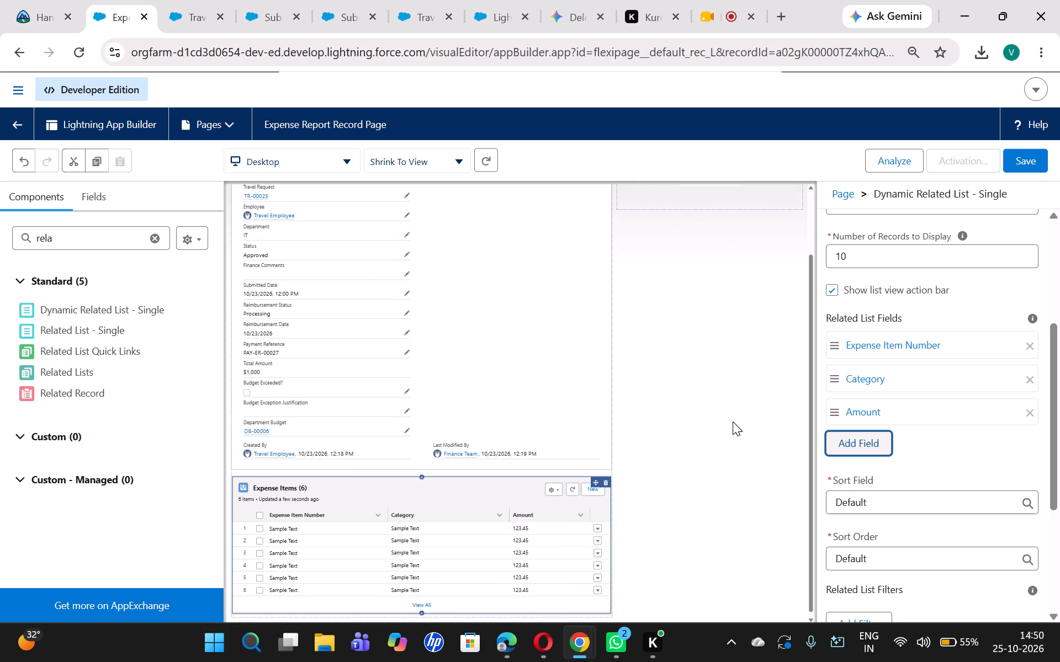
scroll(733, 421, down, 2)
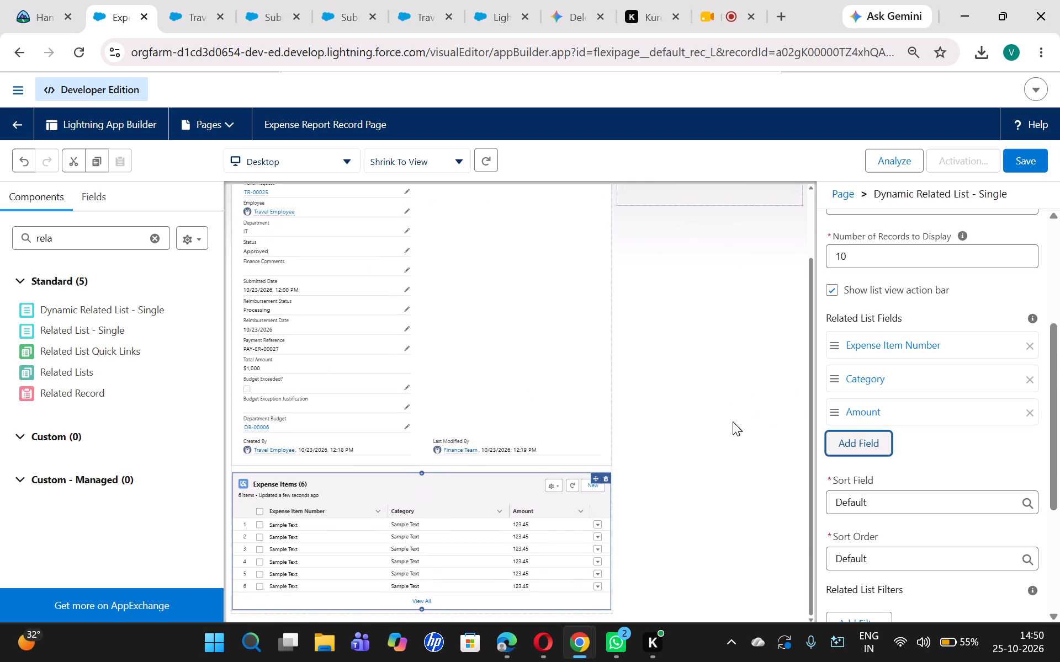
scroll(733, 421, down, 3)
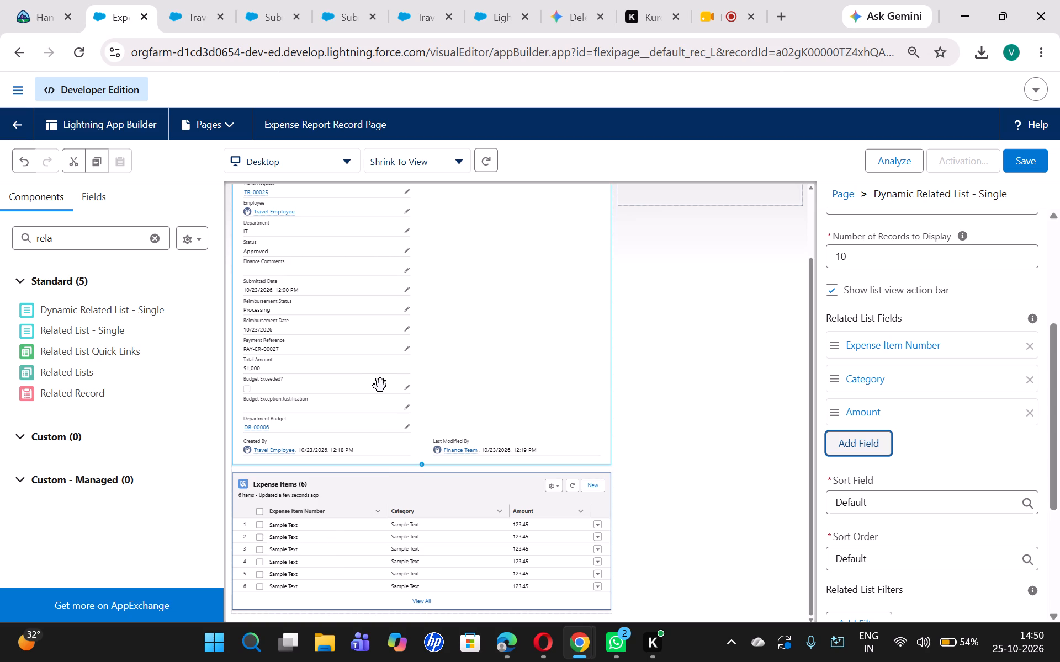
Save the Expense Report record page, activate it as the org default for desktop and phone, and leave the page builder.
scroll(377, 393, right, 1)
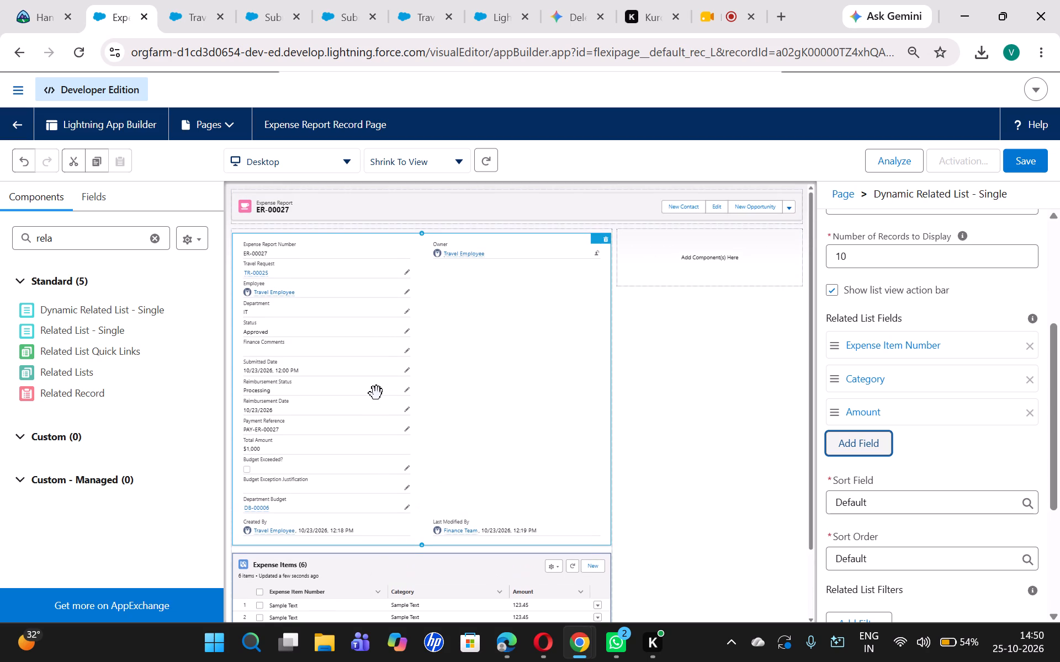
scroll(377, 393, right, 2)
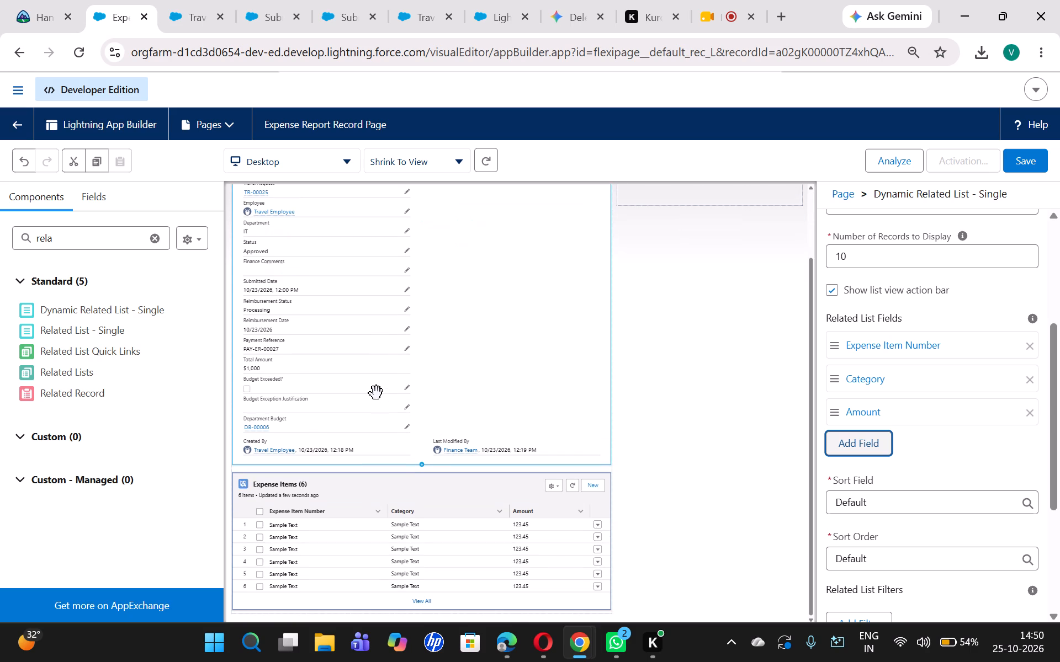
scroll(377, 393, right, 1)
click(1032, 157)
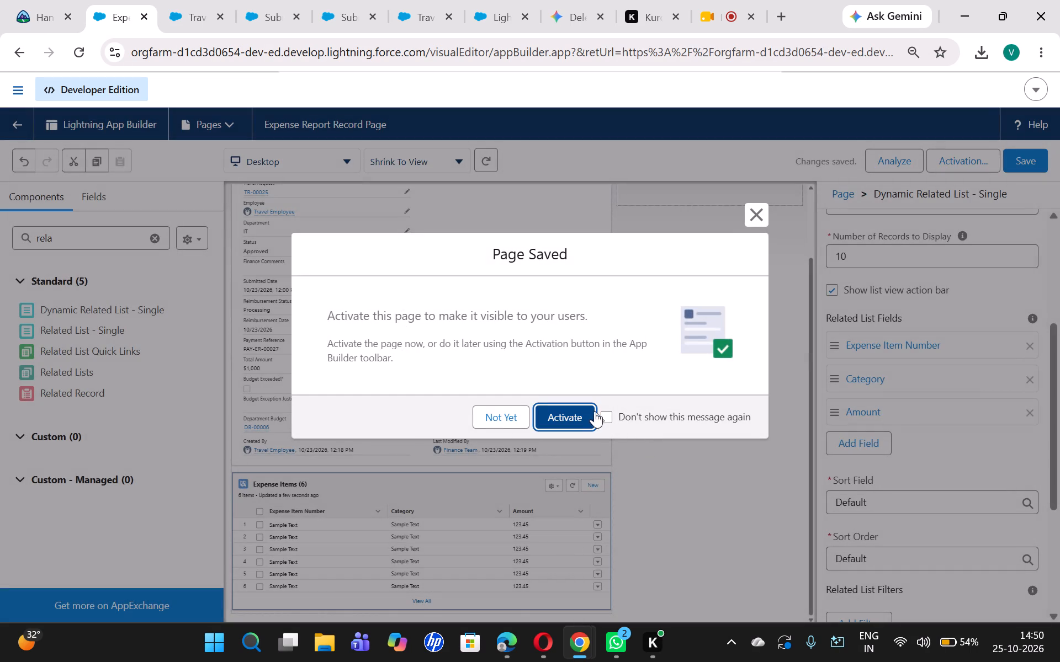
click(577, 415)
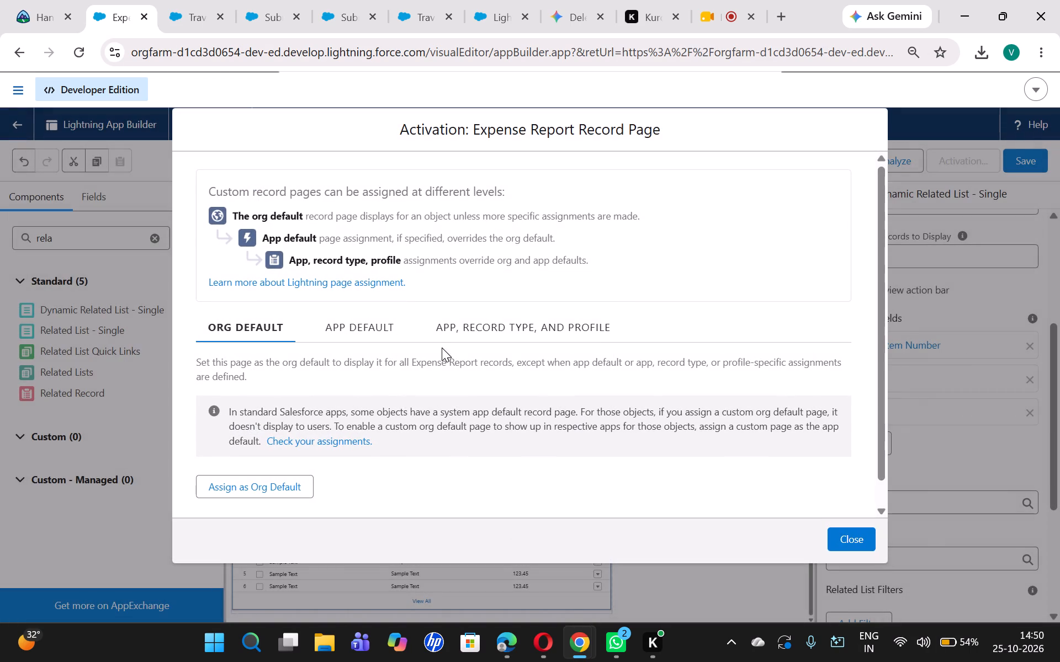
double_click(275, 474)
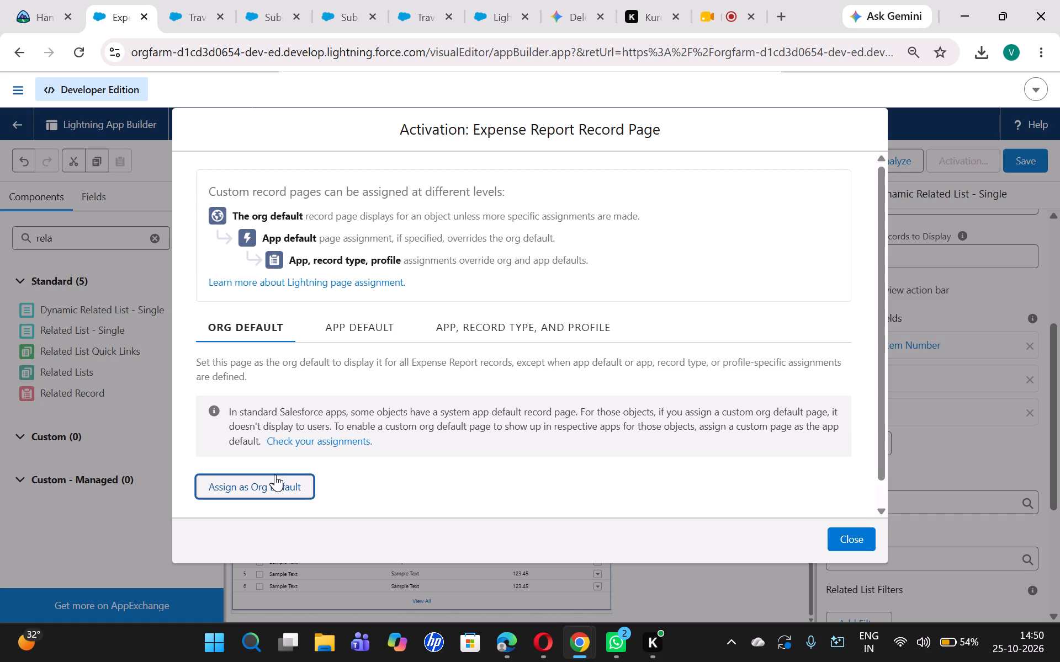
click(362, 370)
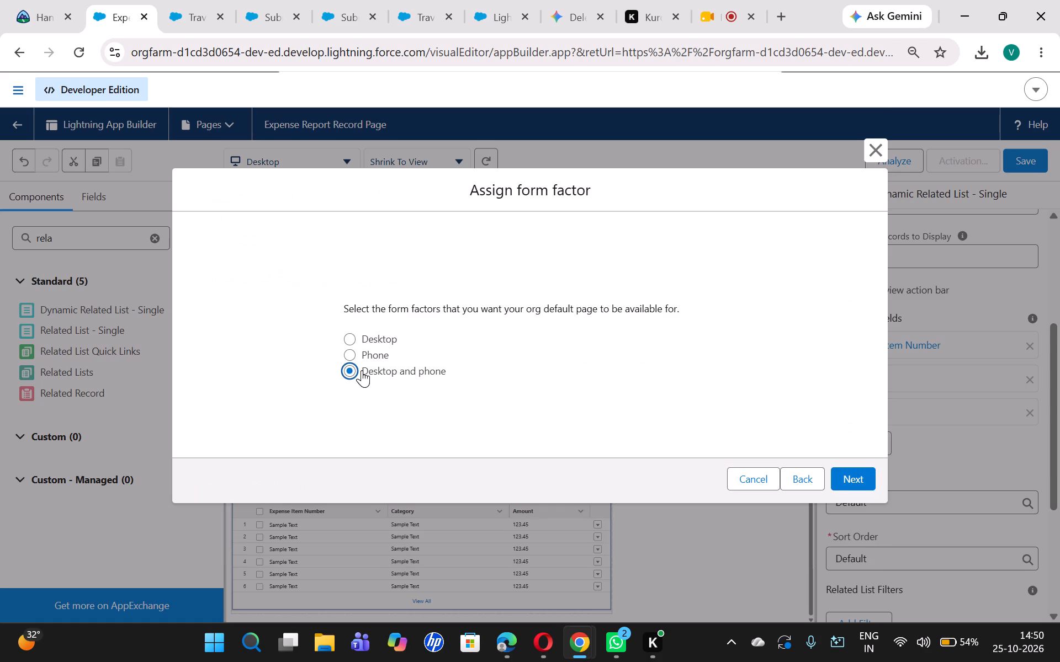
click(834, 481)
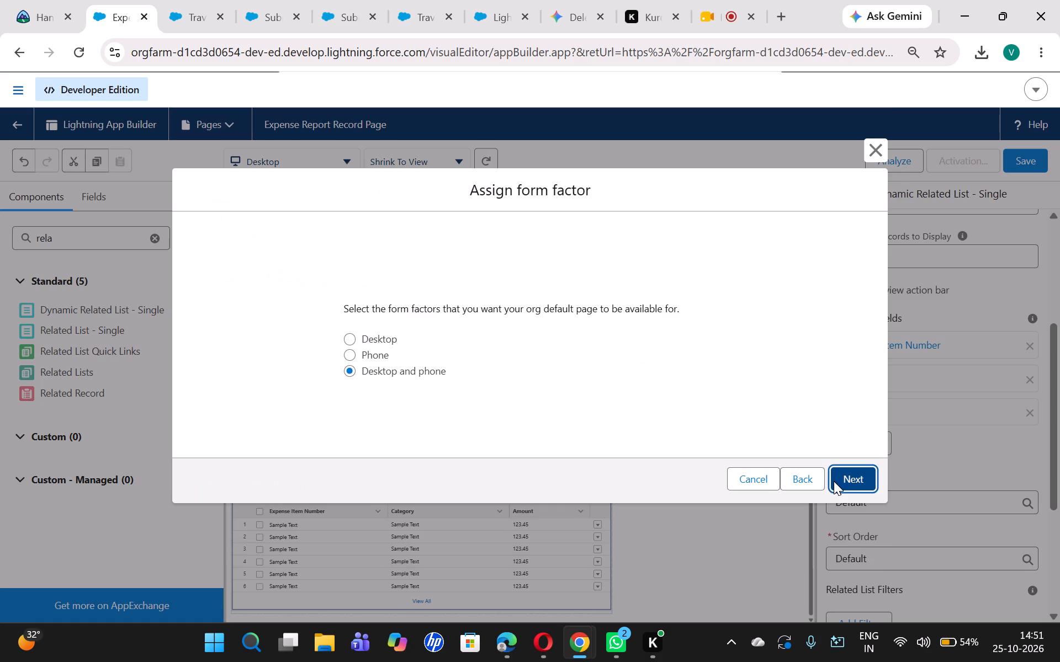
click(850, 454)
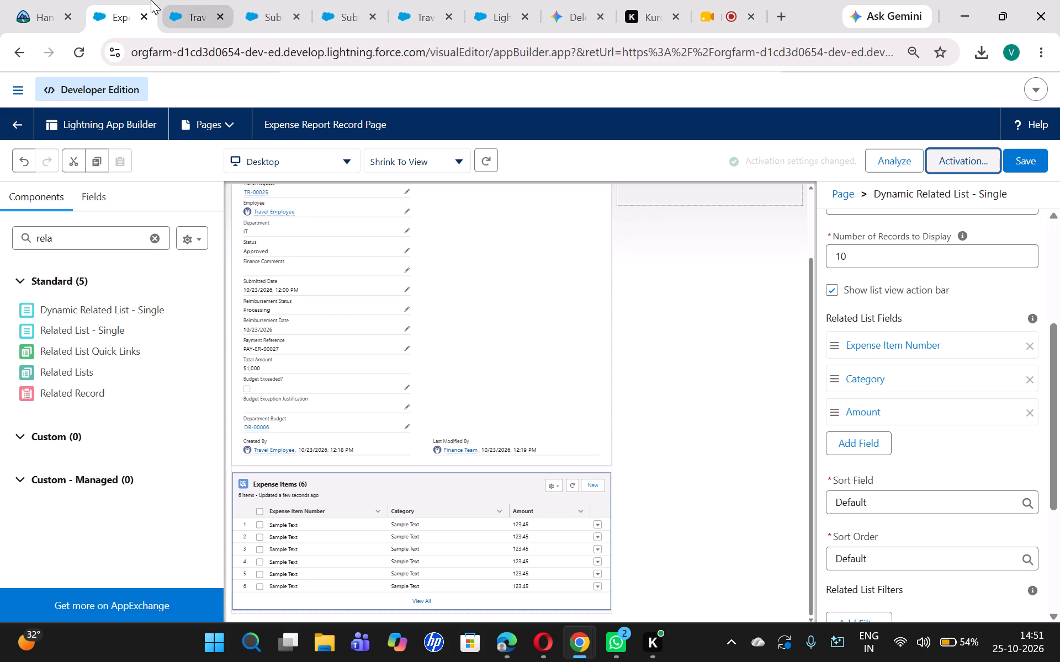
click(17, 110)
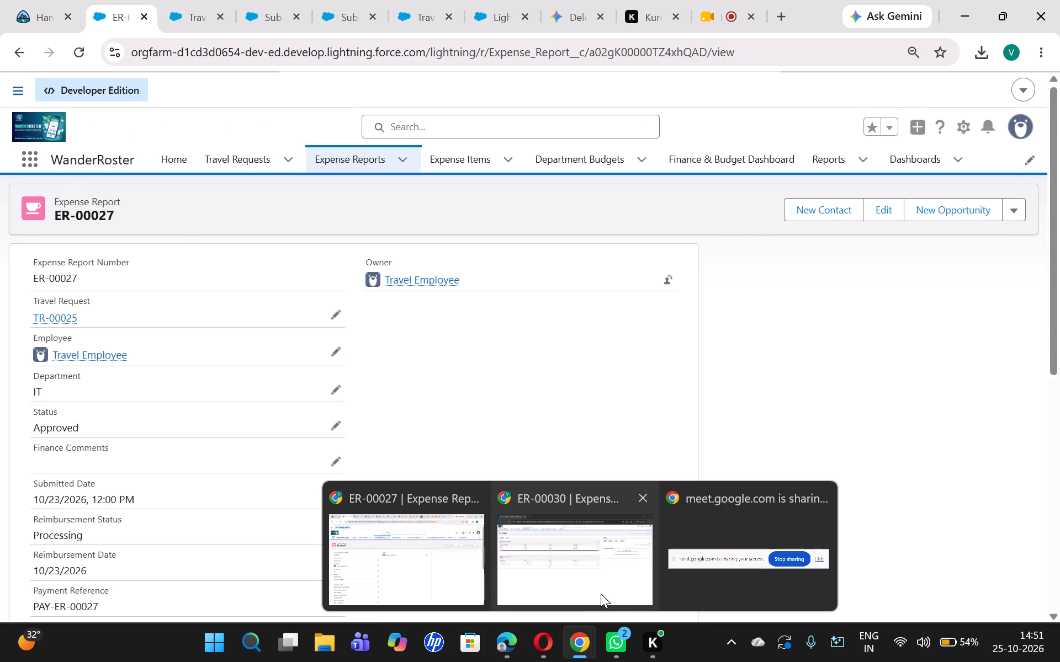
Switch to the incognito window, reload expense report ER-00030, and examine its record details and Expense Items list.
click(601, 594)
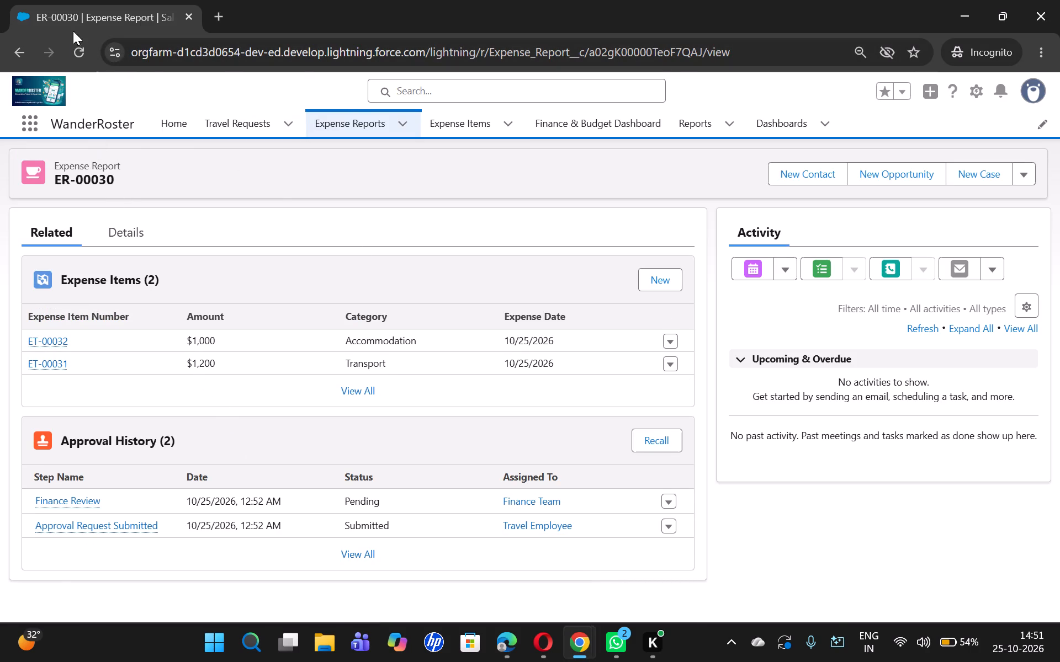
click(73, 47)
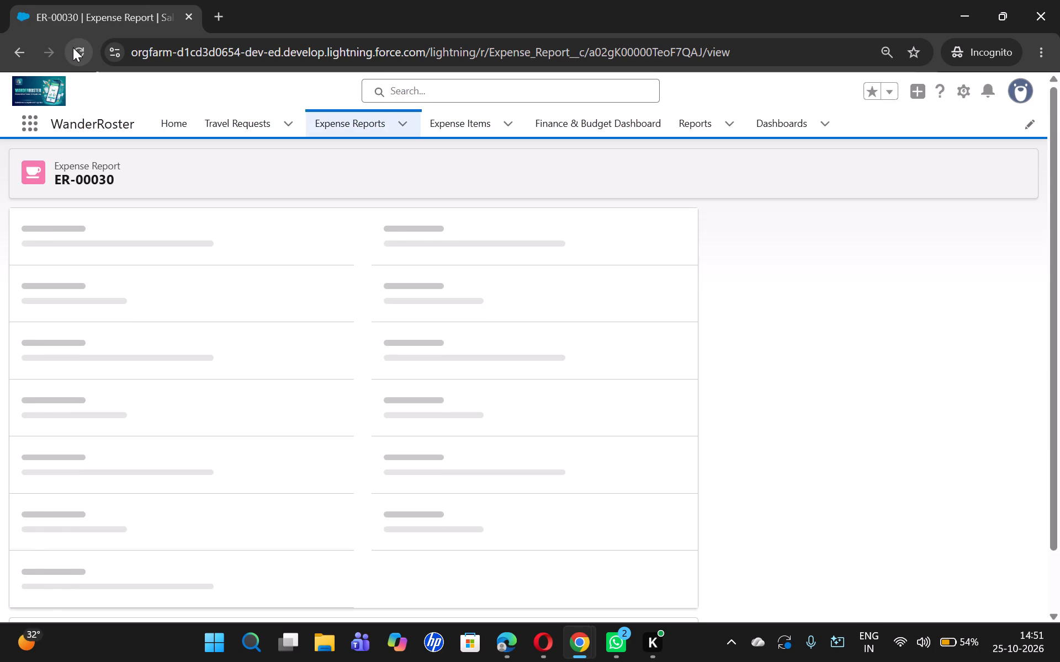
scroll(231, 449, down, 8)
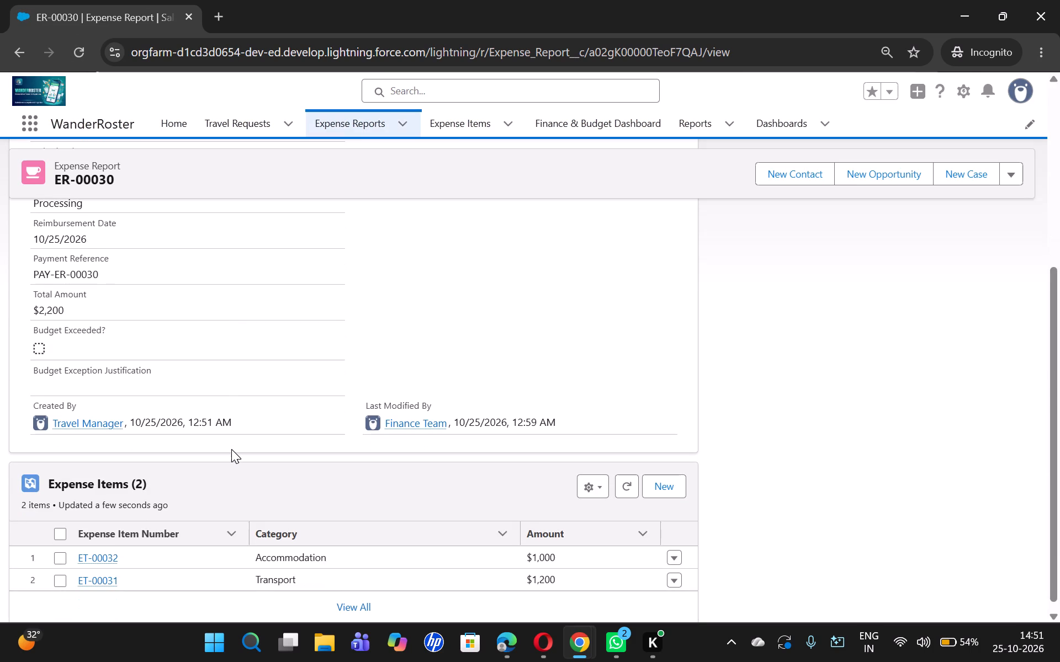
scroll(231, 449, down, 1)
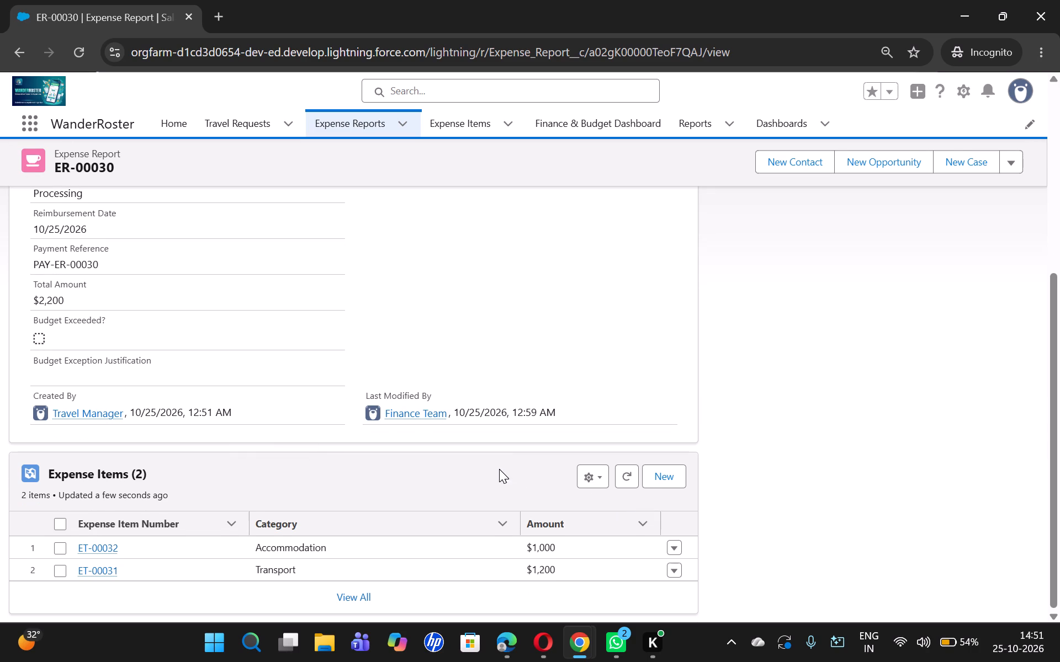
scroll(499, 468, up, 2)
scroll(331, 399, up, 1)
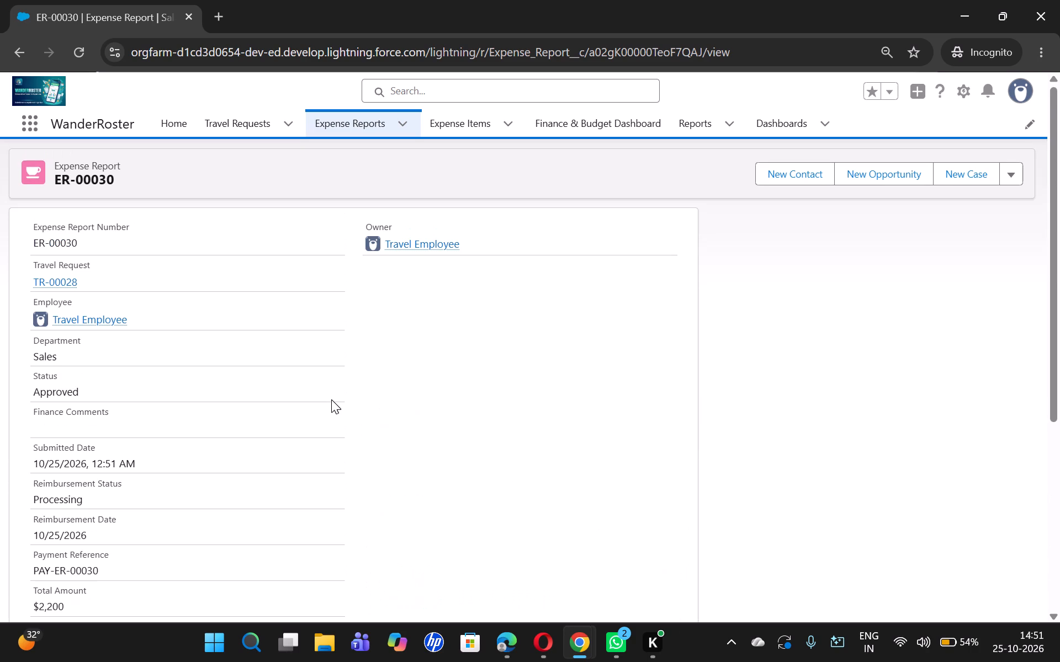
scroll(331, 399, up, 2)
scroll(136, 385, up, 1)
scroll(136, 385, down, 1)
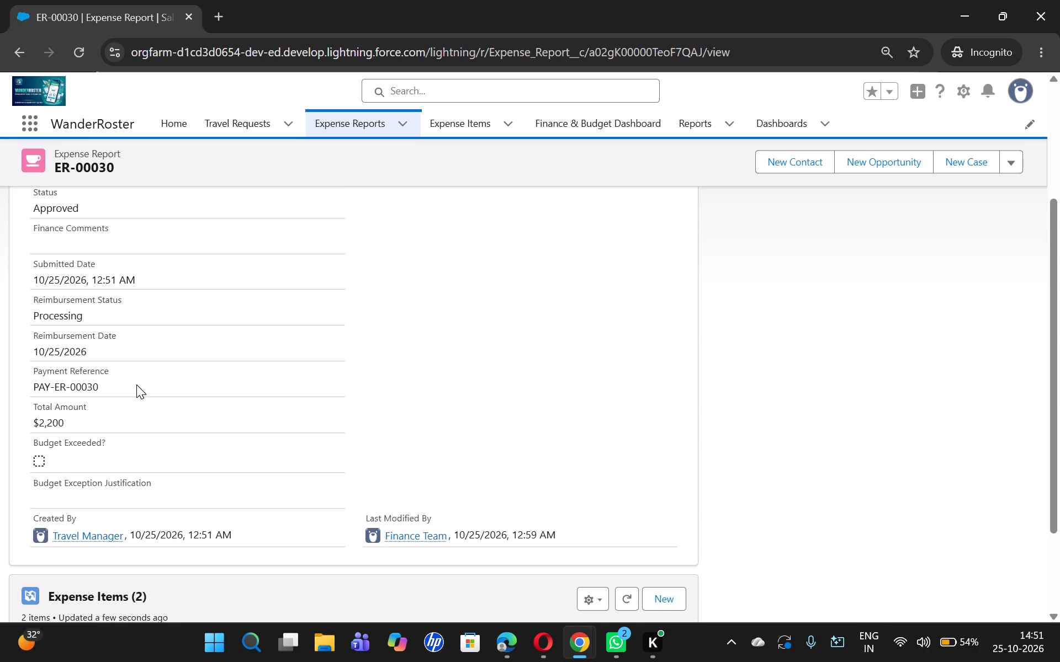
scroll(136, 385, down, 3)
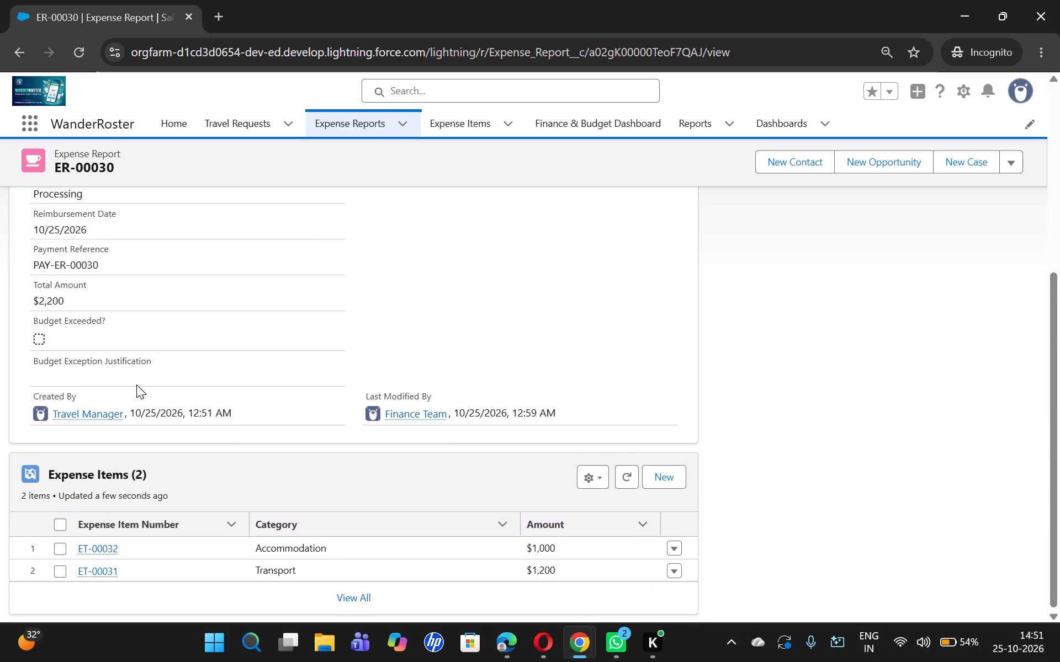
scroll(136, 385, down, 2)
scroll(578, 482, up, 6)
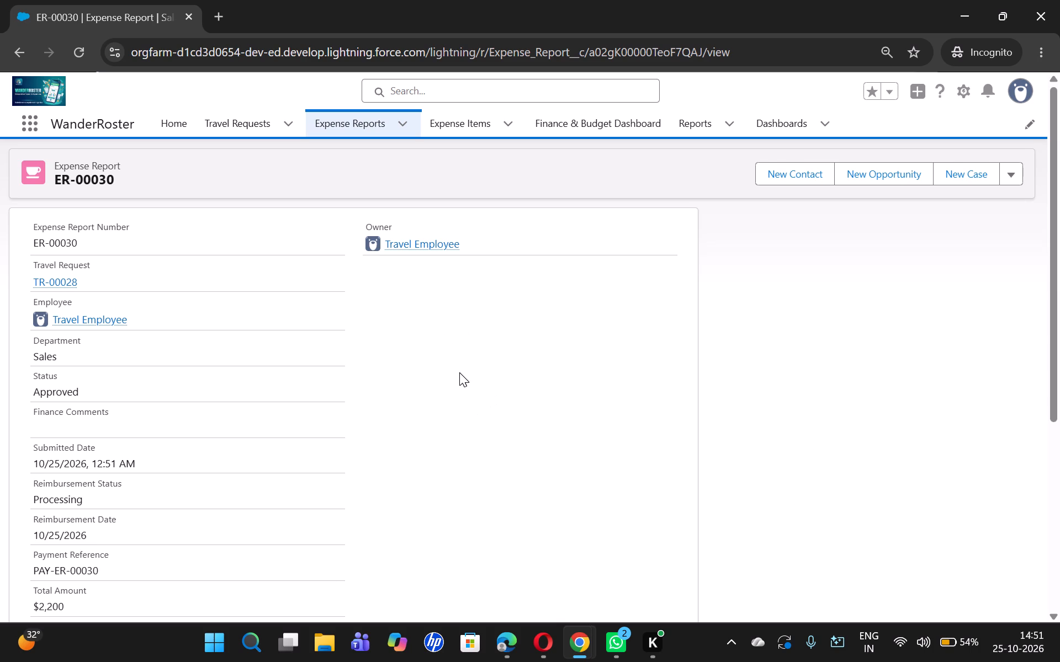
scroll(459, 373, down, 3)
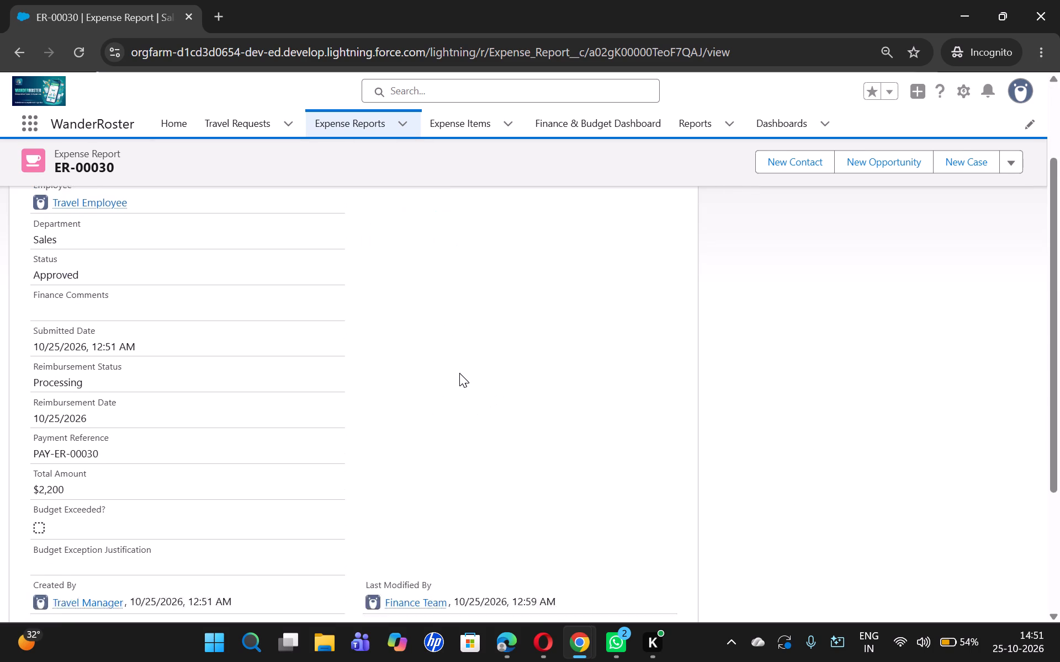
scroll(459, 373, down, 2)
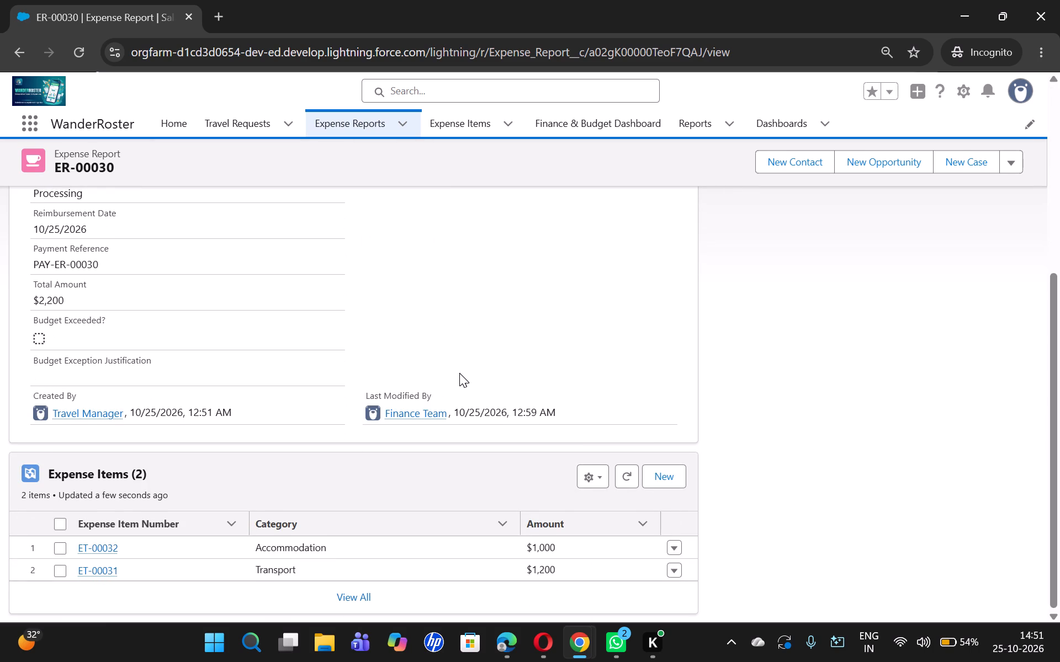
scroll(459, 373, down, 2)
Inspect expense items ET-00032 and ET-00031 from the related list, returning to report ER-00030 after each.
click(86, 544)
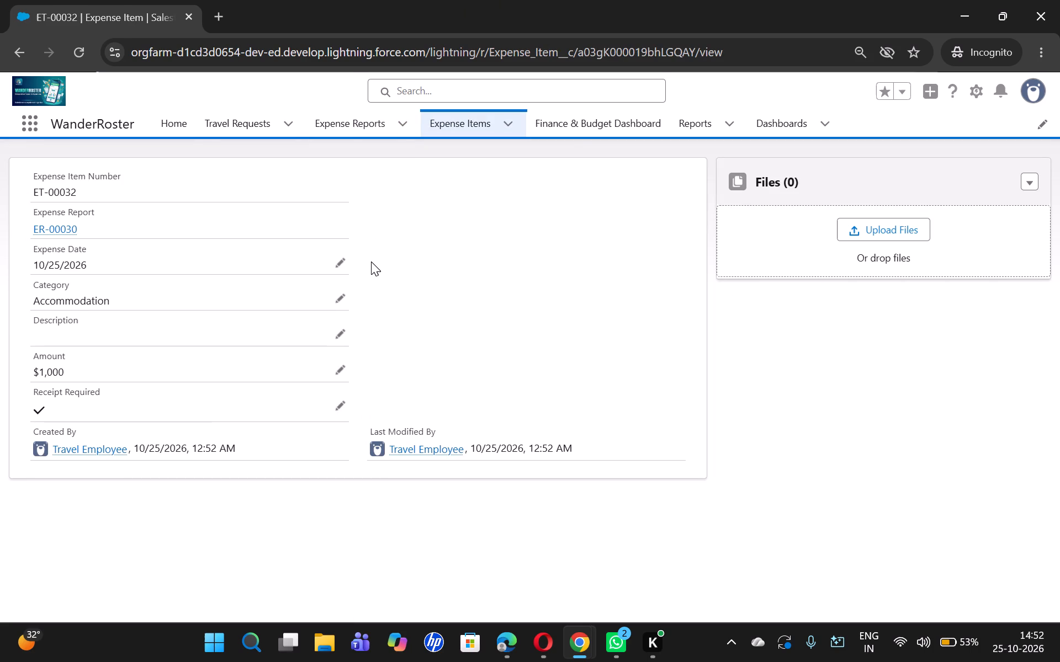
scroll(371, 261, up, 1)
click(351, 127)
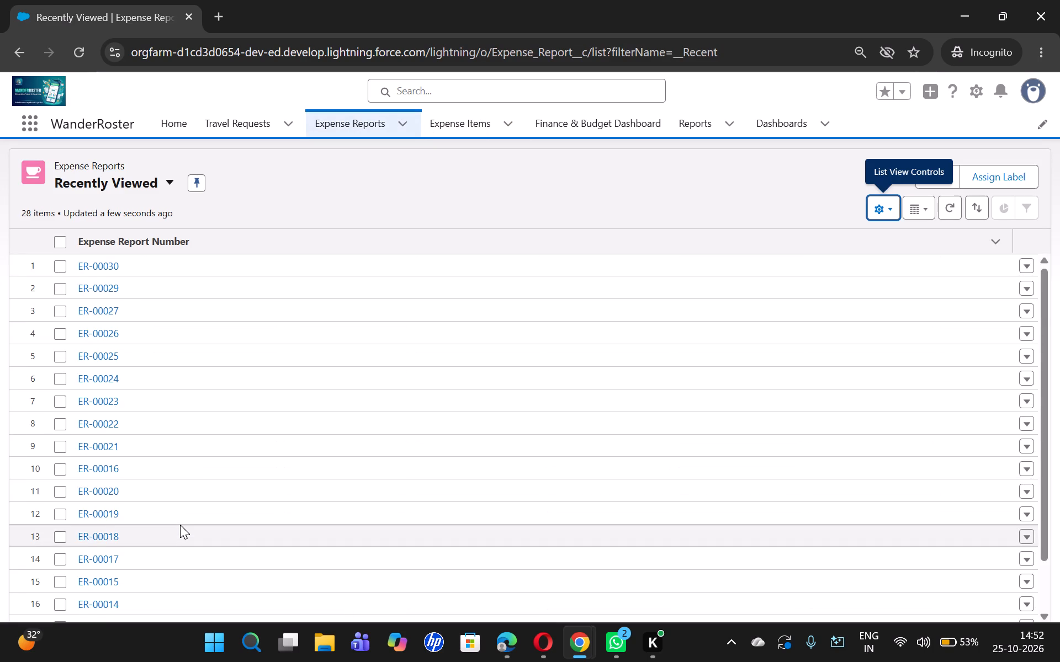
scroll(180, 525, down, 7)
click(451, 126)
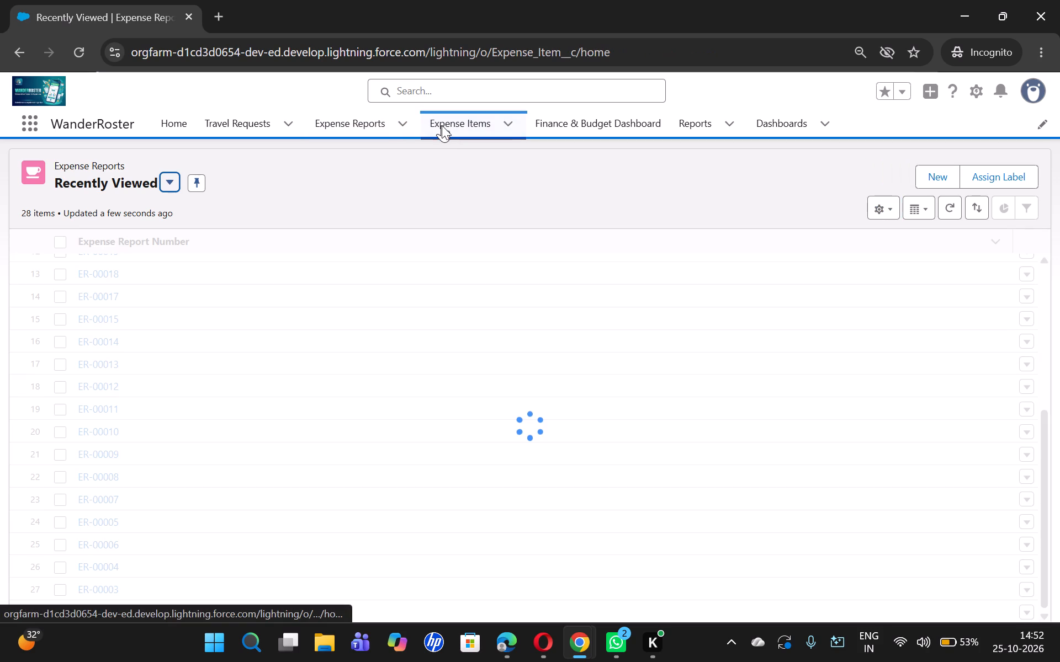
click(23, 41)
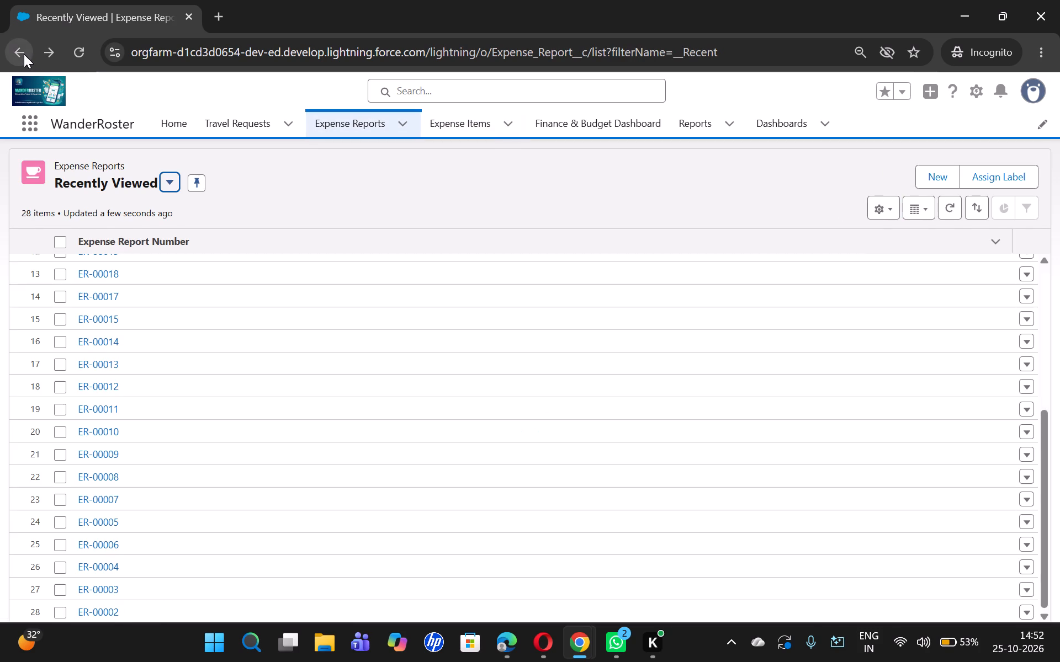
click(22, 54)
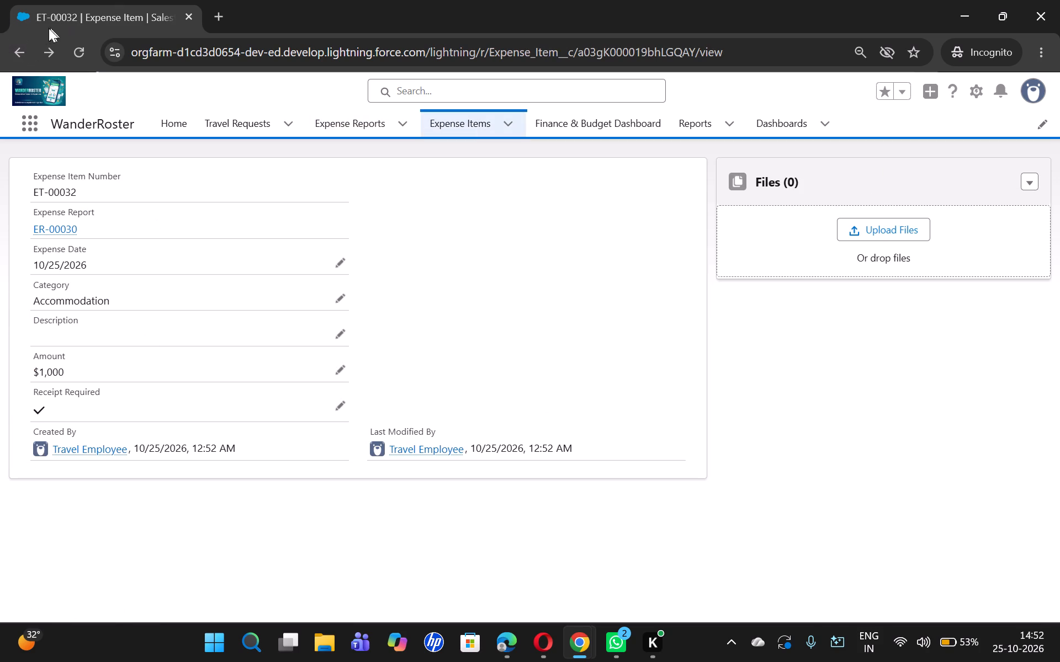
click(26, 42)
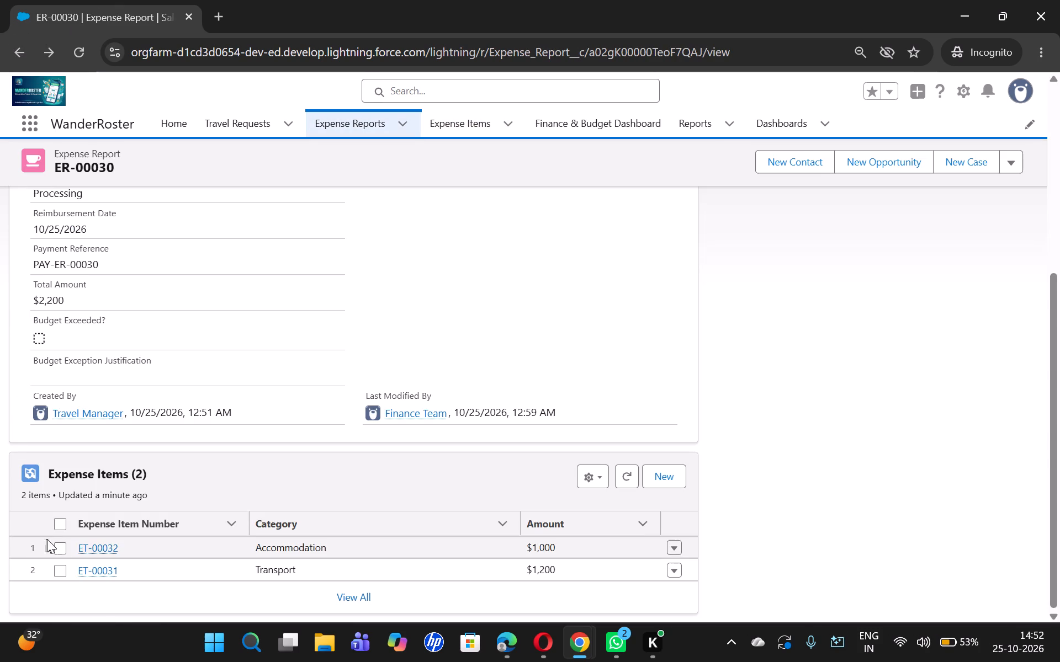
click(78, 567)
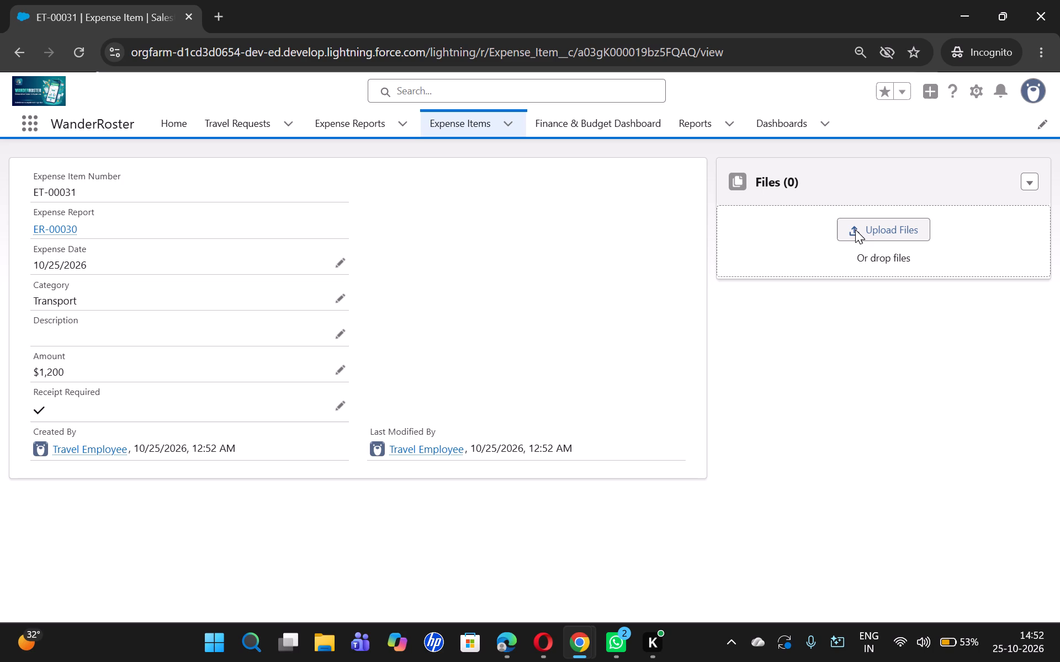
click(20, 52)
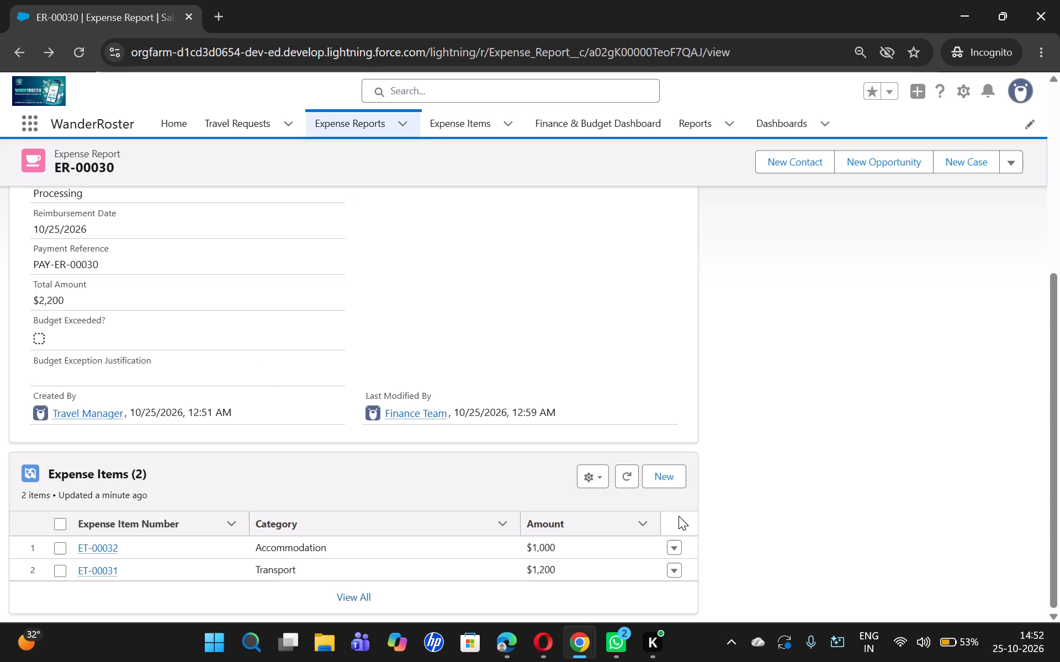
Open a new expense item form from report ER-00030, examine its fields, toggle Receipt Required off and on, and cancel the form.
click(674, 483)
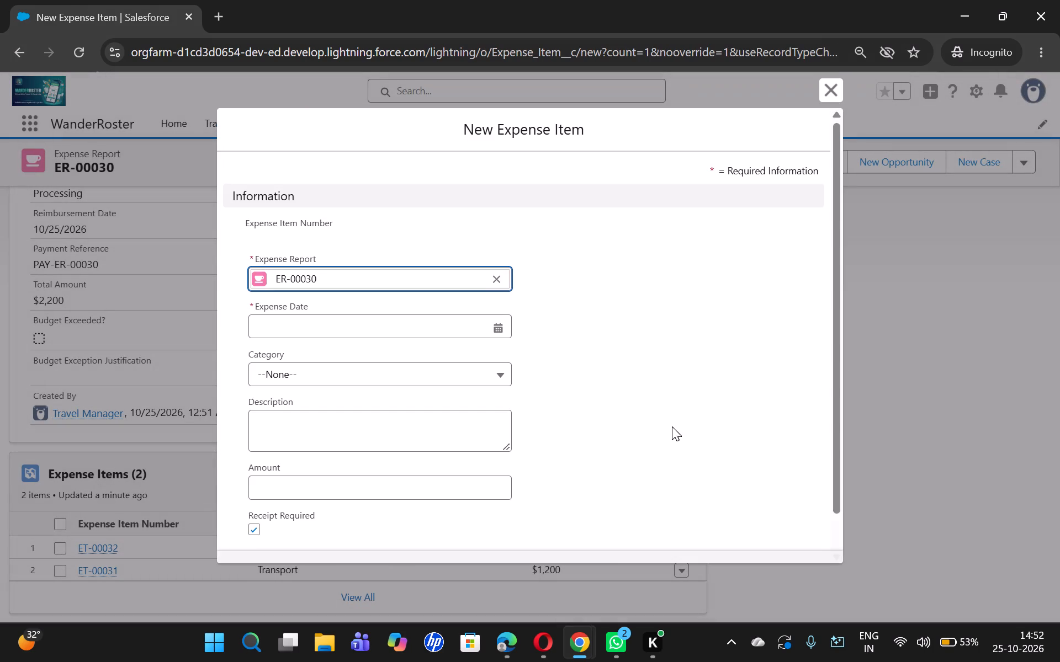
scroll(598, 385, down, 1)
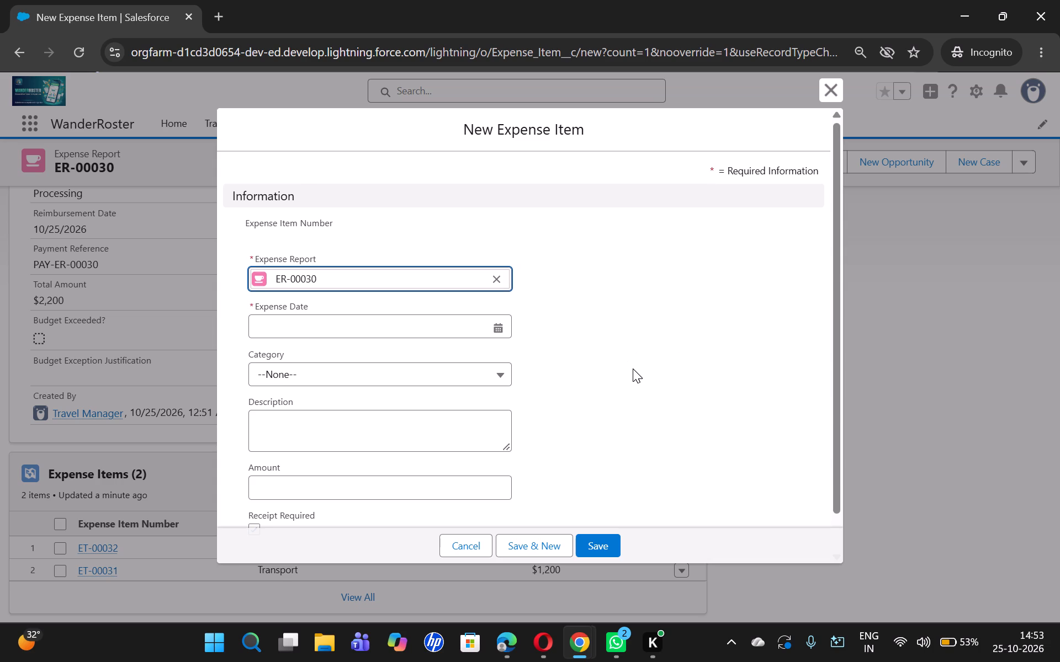
scroll(633, 369, down, 4)
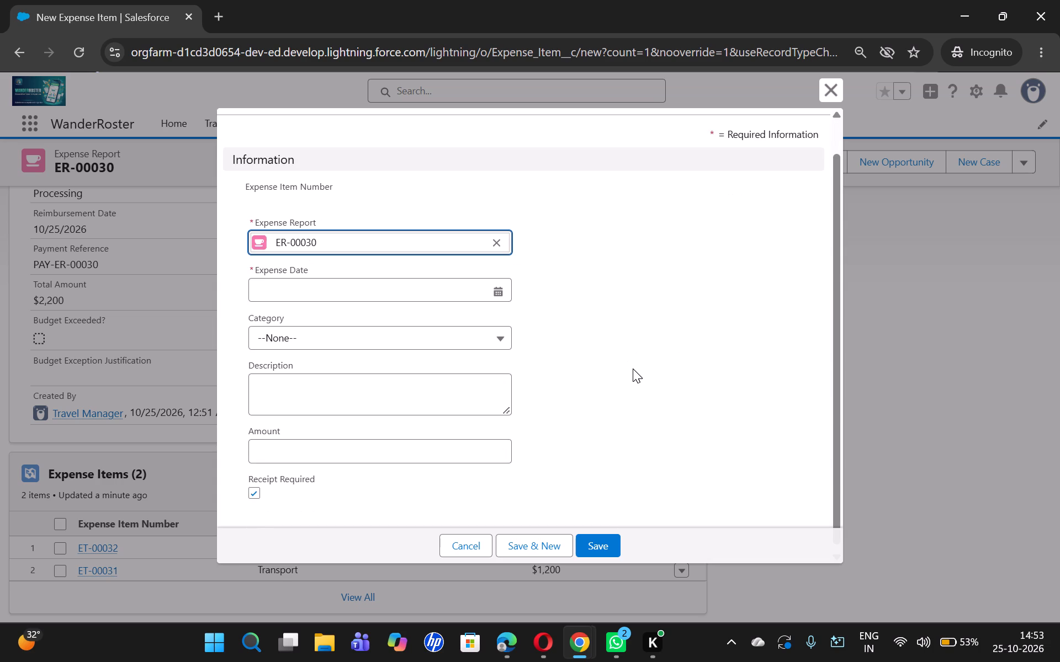
scroll(633, 369, down, 1)
click(258, 488)
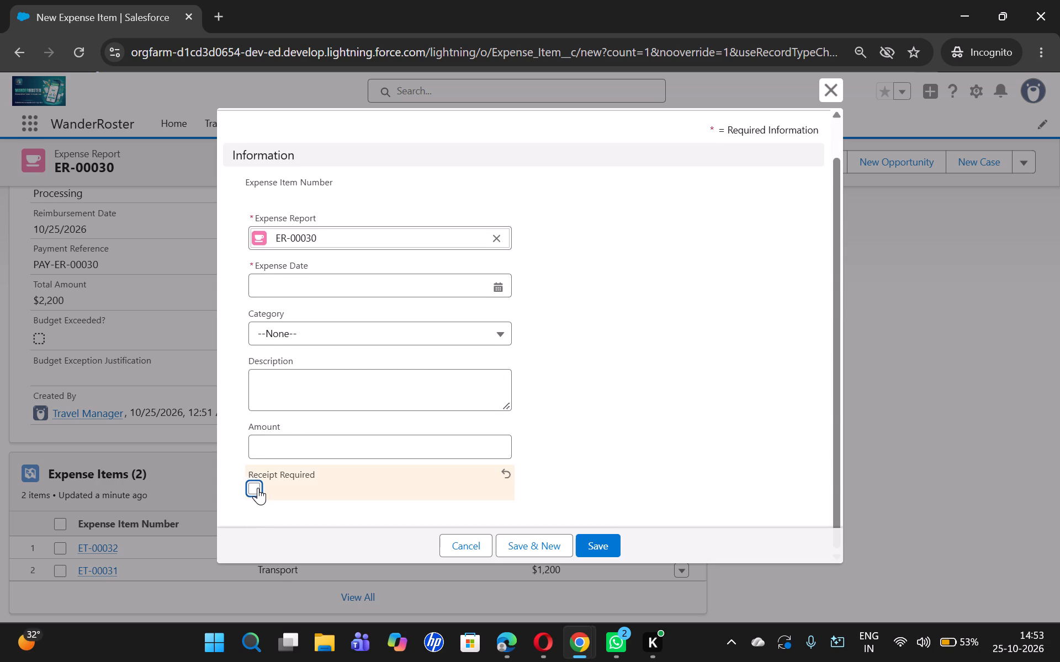
click(258, 488)
click(835, 87)
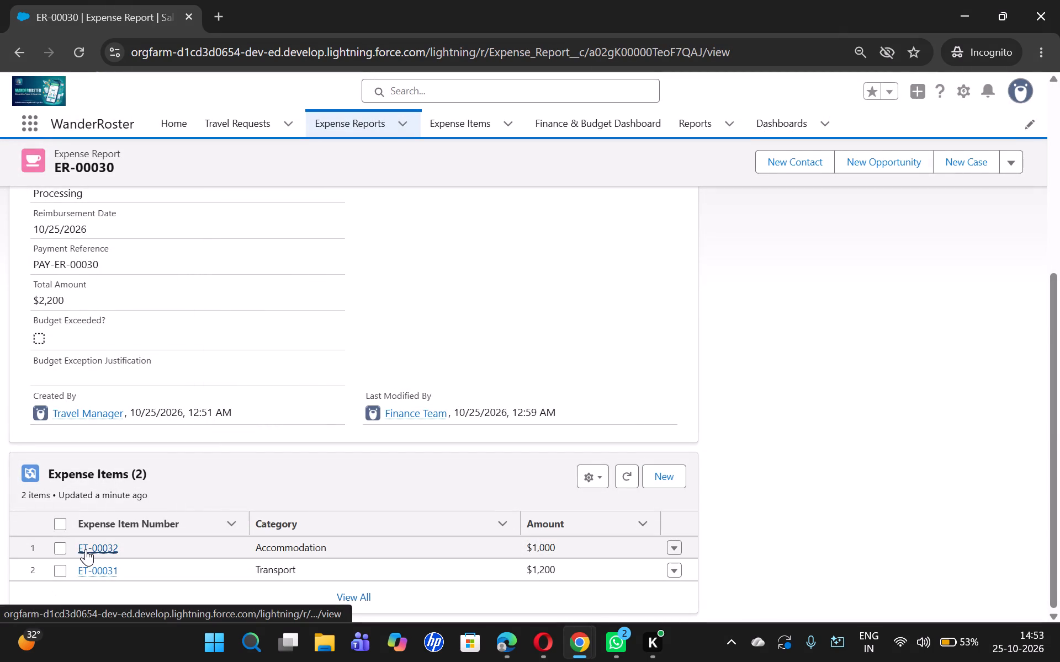
Check expense item ET-00032, the Expense Items list and the blank new item form from ER-00030, closing the form without saving.
click(86, 549)
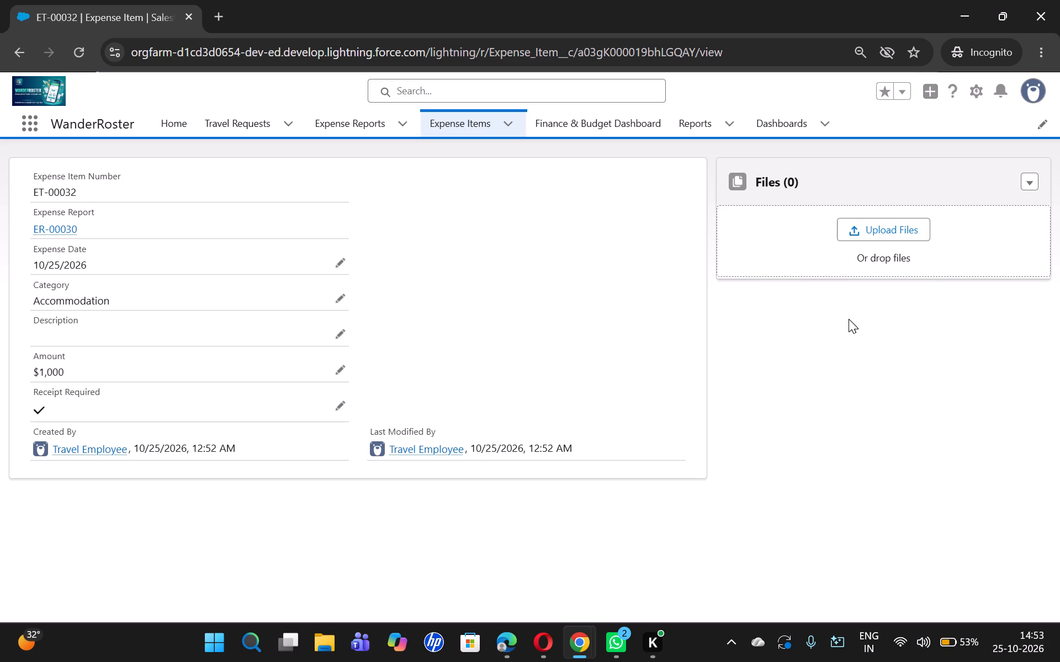
click(475, 127)
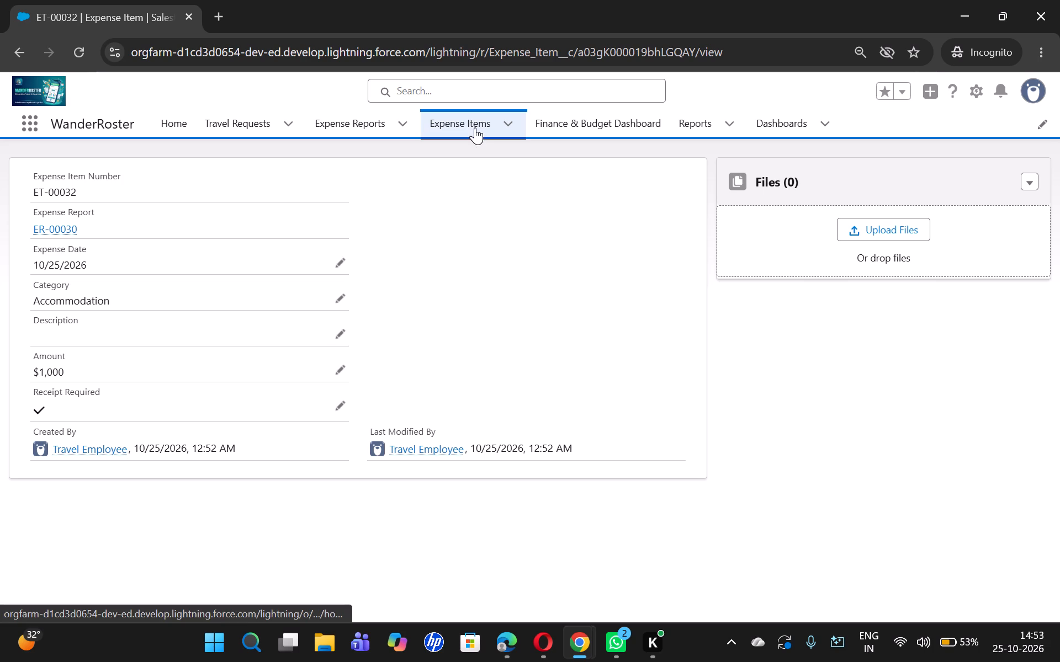
click(24, 53)
click(24, 53)
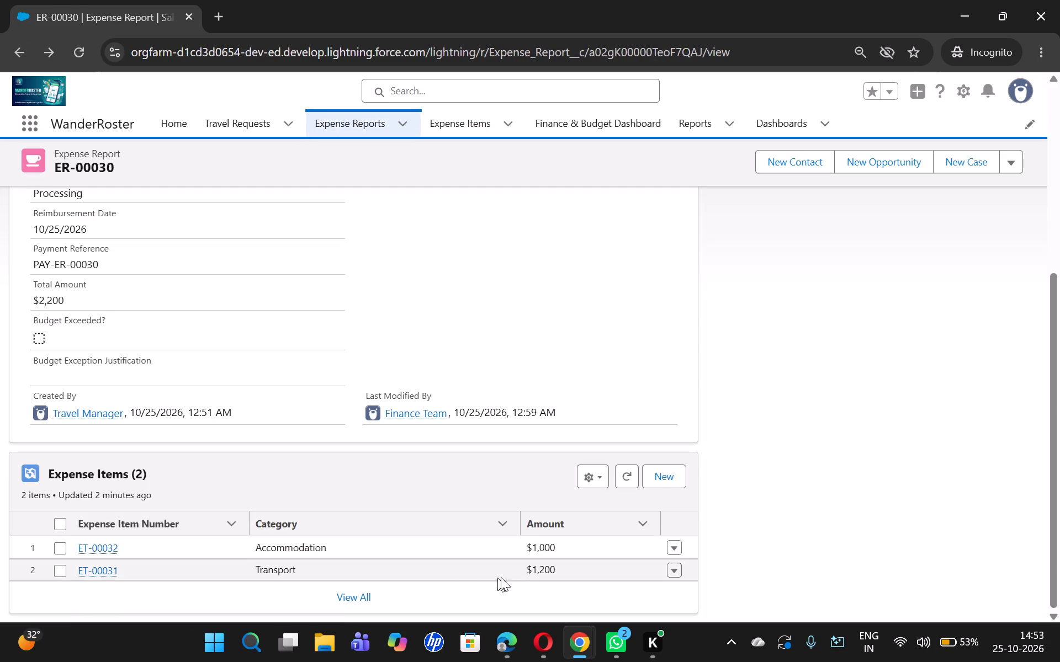
click(667, 478)
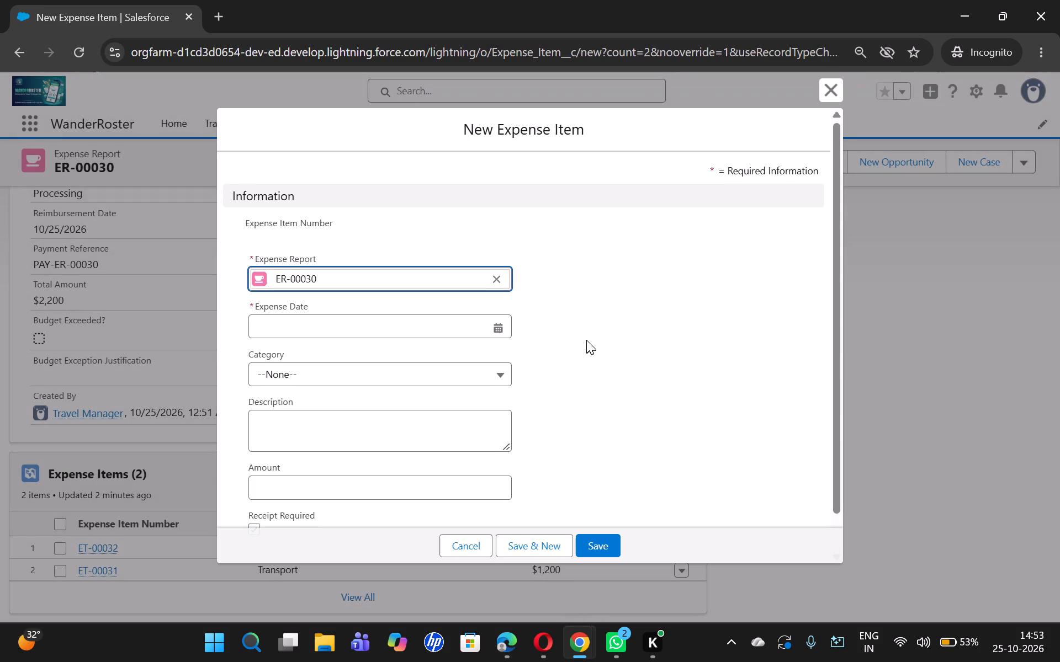
scroll(586, 340, down, 3)
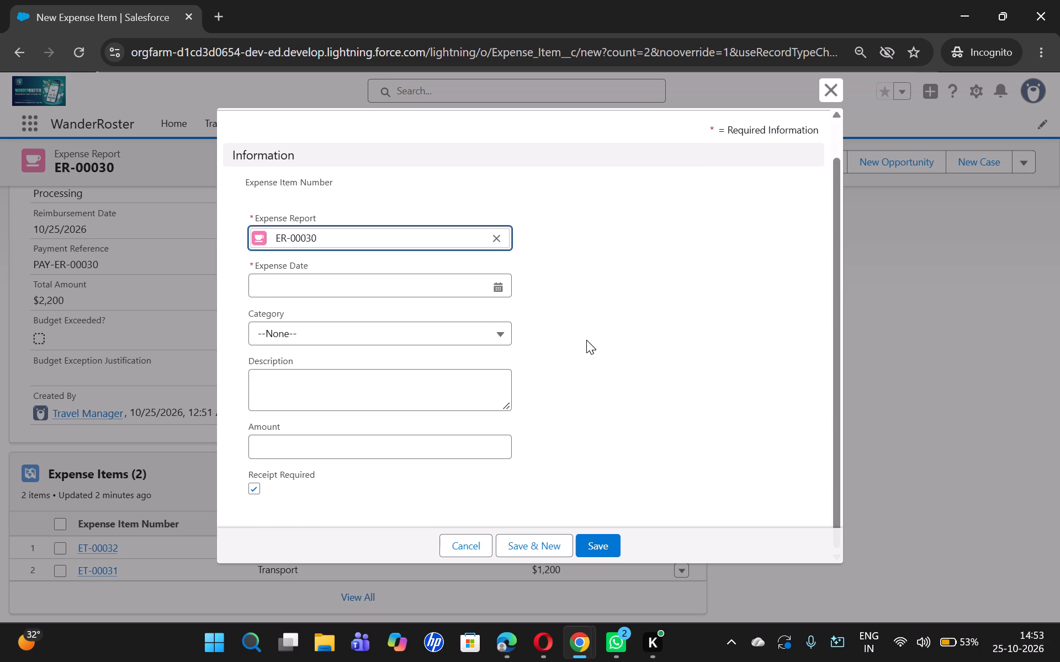
click(831, 84)
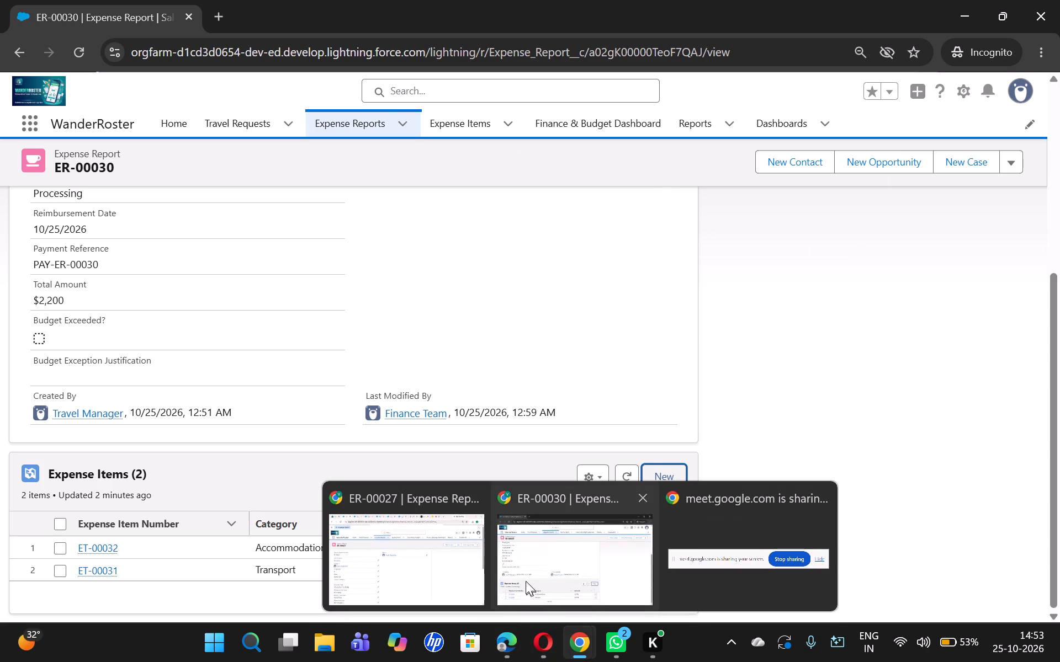
Switch to the admin browser window and open the Expense Item object's Fields & Relationships through Setup's Object Manager.
click(470, 551)
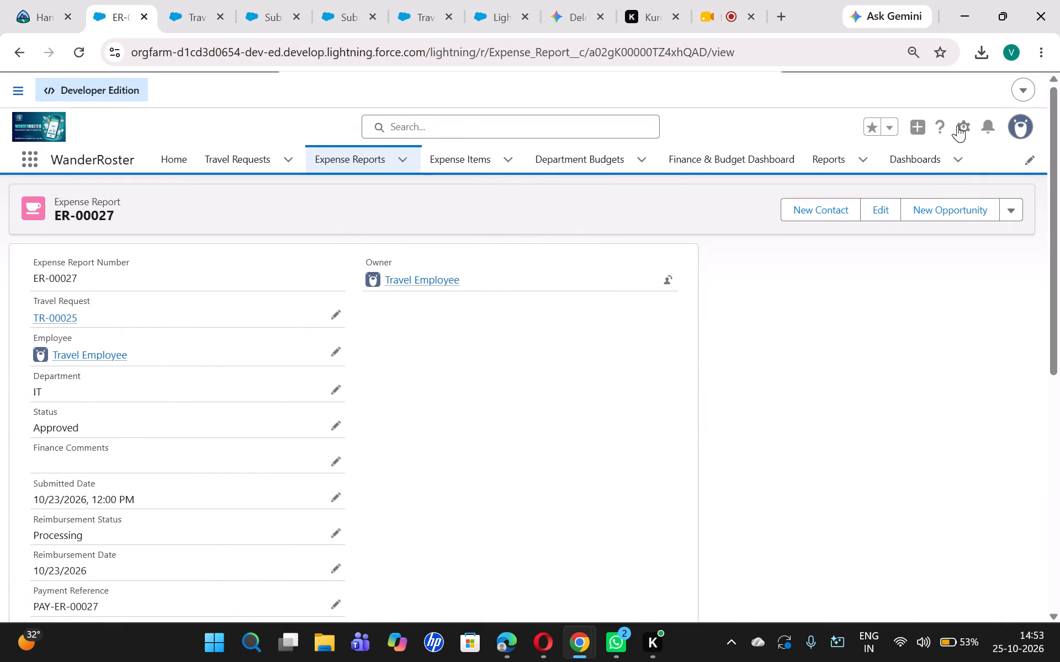
click(957, 125)
click(856, 188)
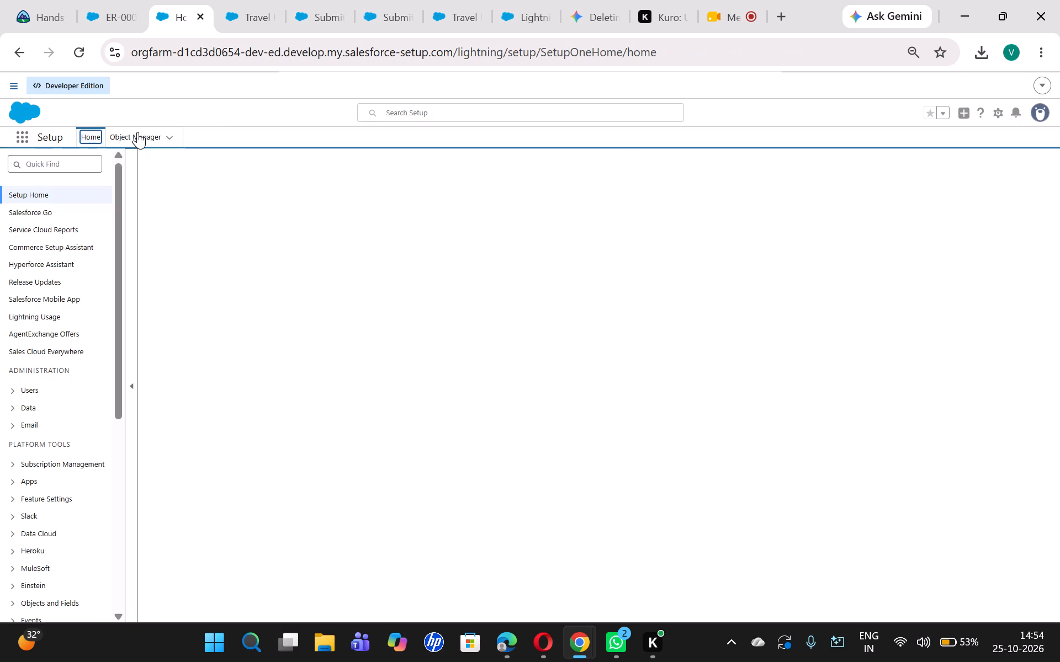
click(137, 132)
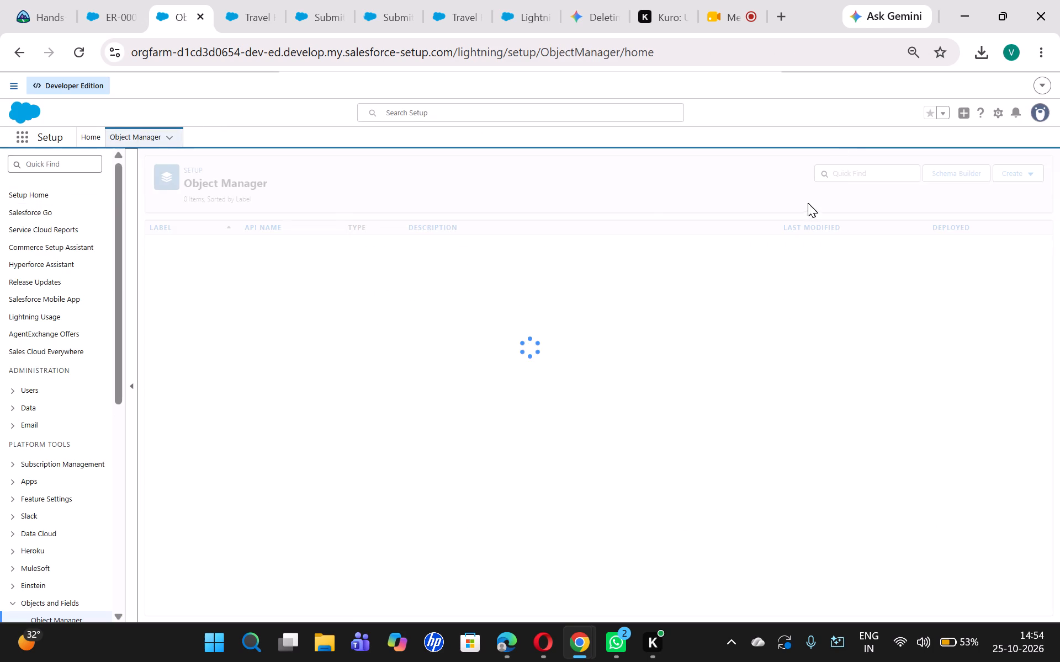
click(859, 178)
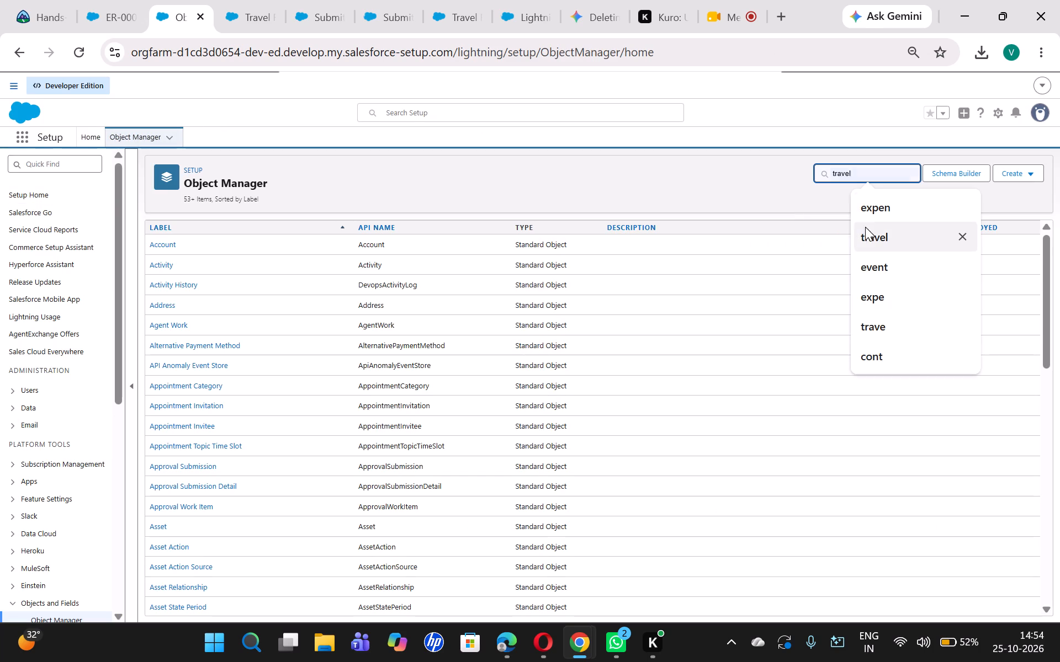
click(866, 218)
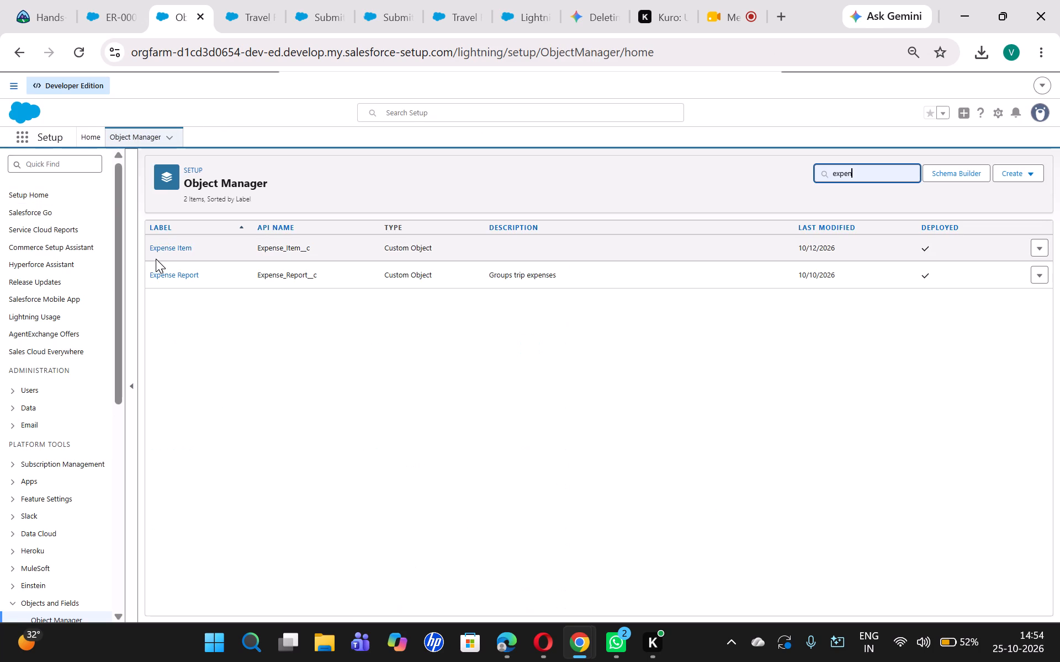
click(167, 246)
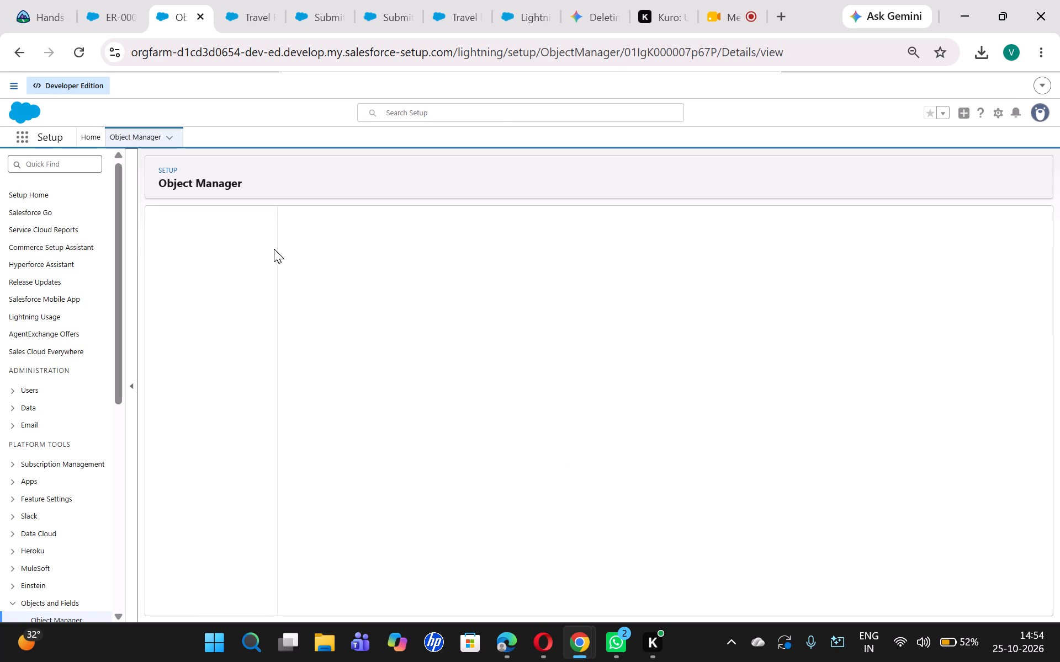
click(236, 240)
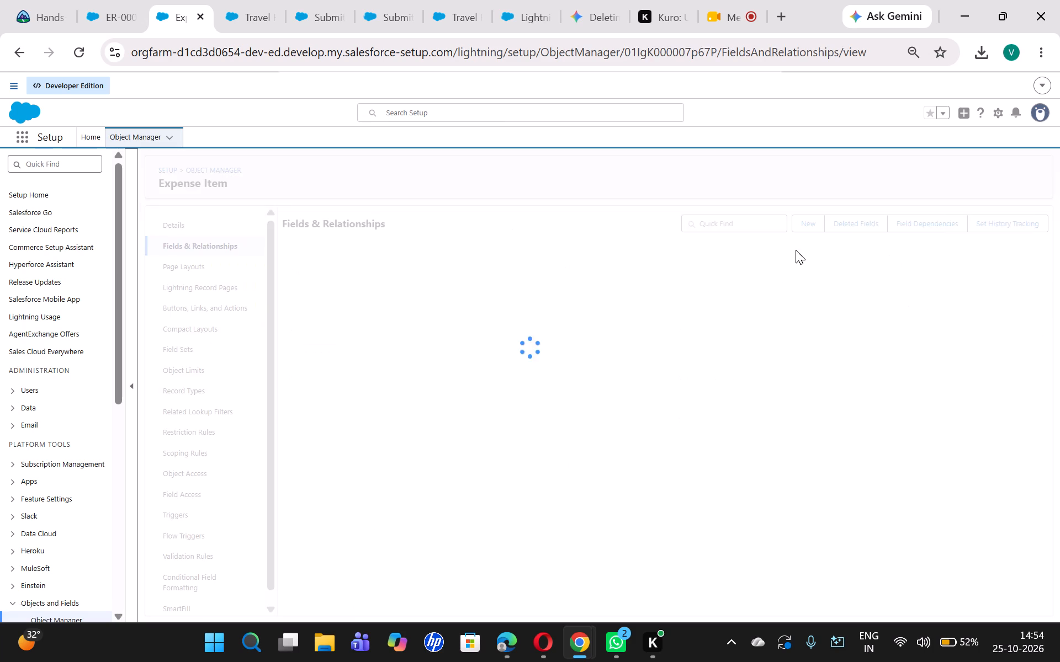
Start a new custom field on the Expense Item object and examine the available data types.
click(807, 227)
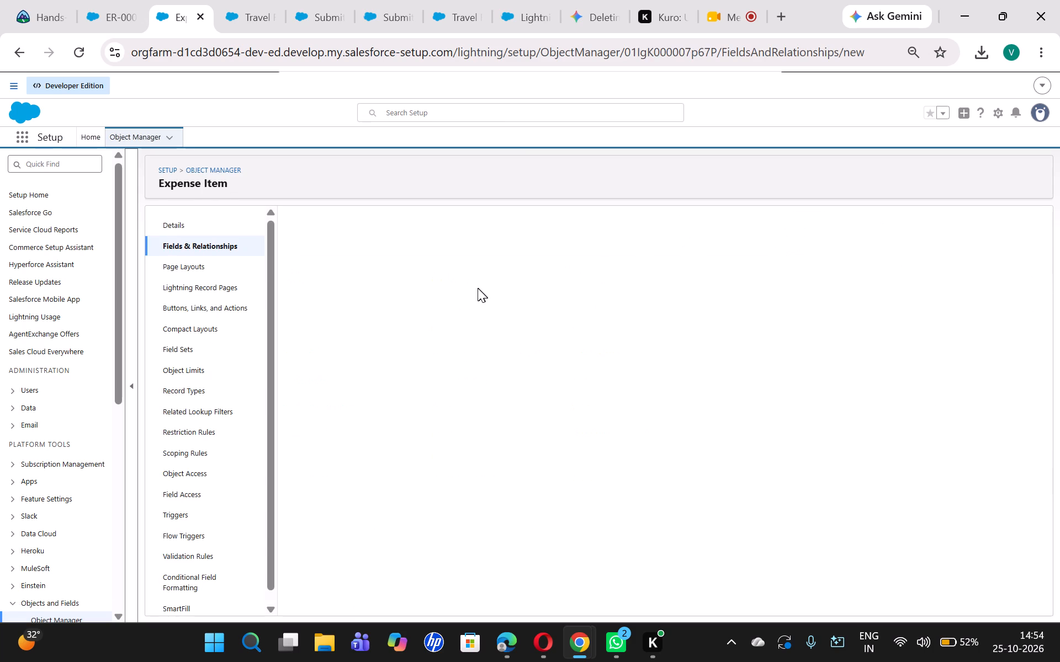
scroll(477, 288, down, 3)
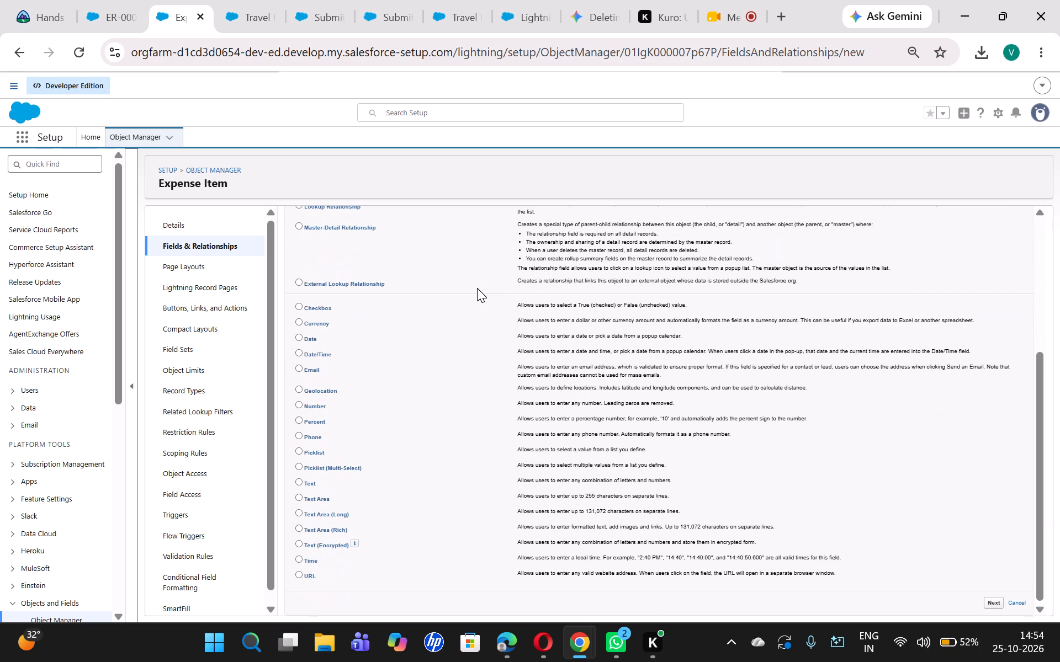
scroll(477, 288, down, 4)
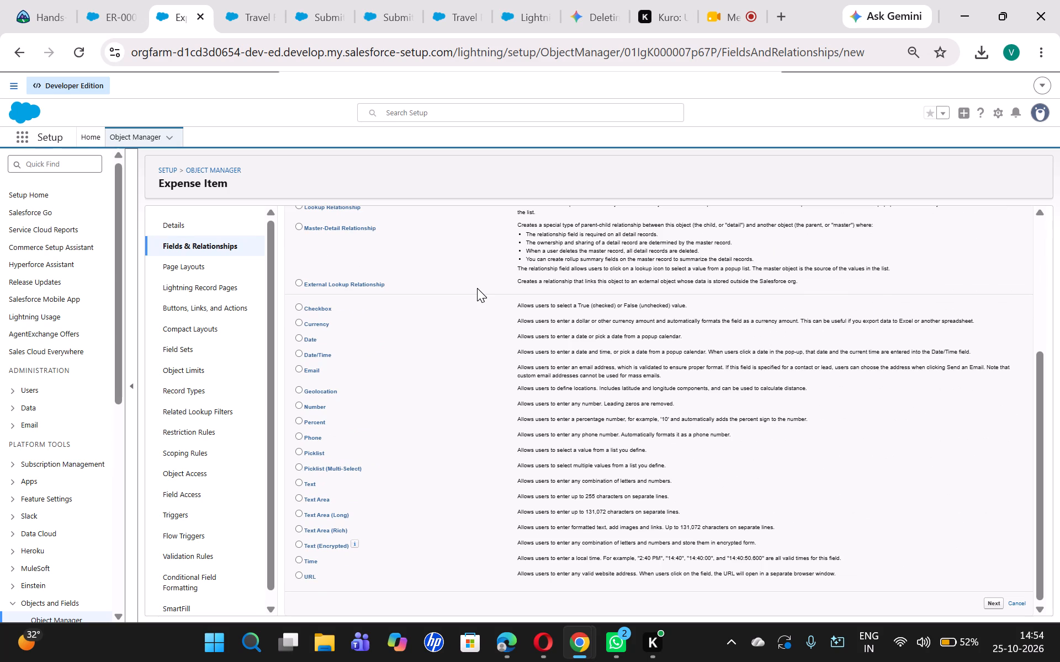
scroll(477, 288, down, 2)
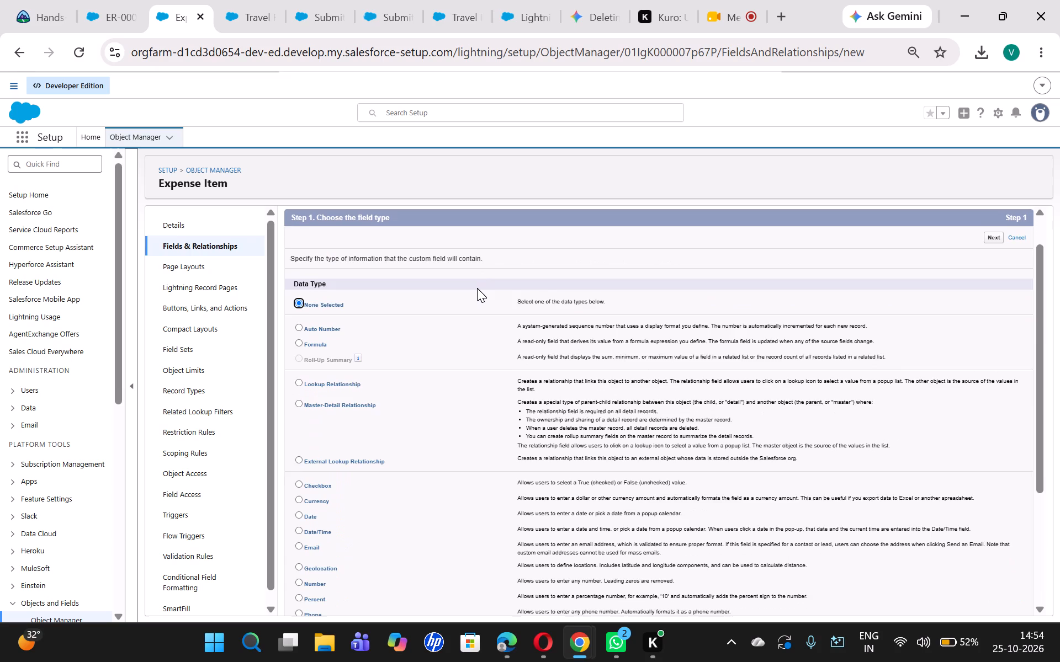
scroll(477, 288, down, 1)
Return to the browser tab showing expense report ER-00027.
click(257, 0)
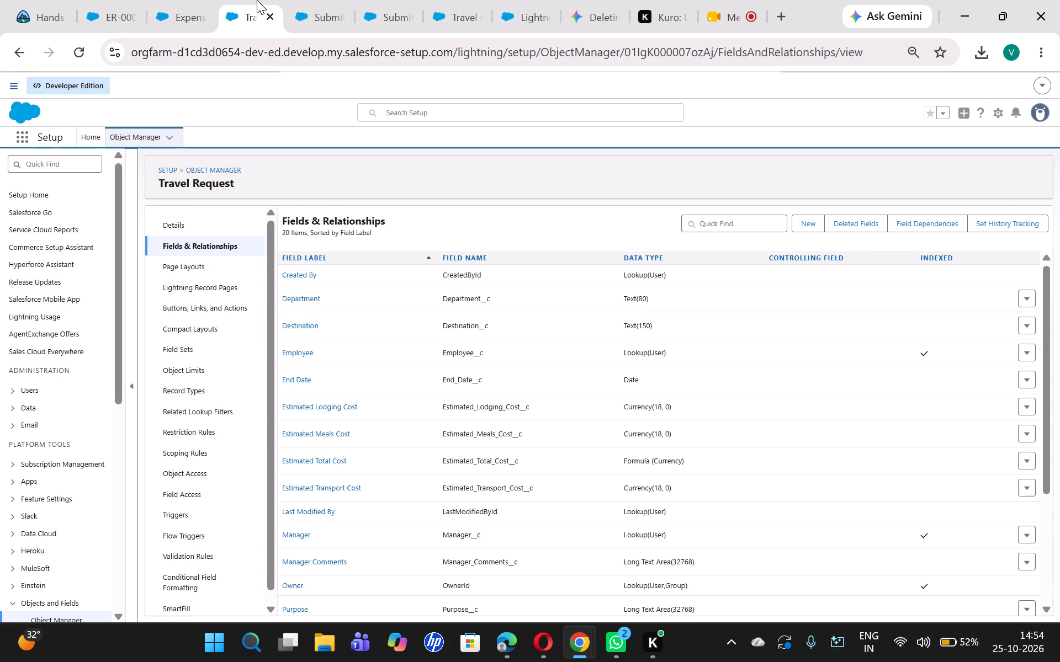
click(185, 0)
click(87, 0)
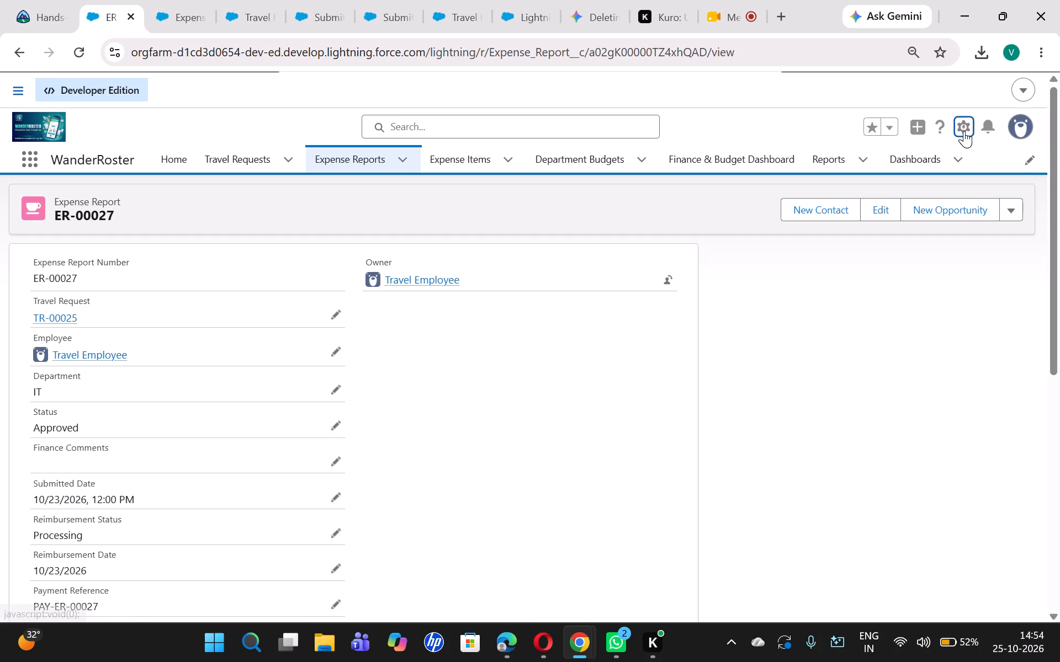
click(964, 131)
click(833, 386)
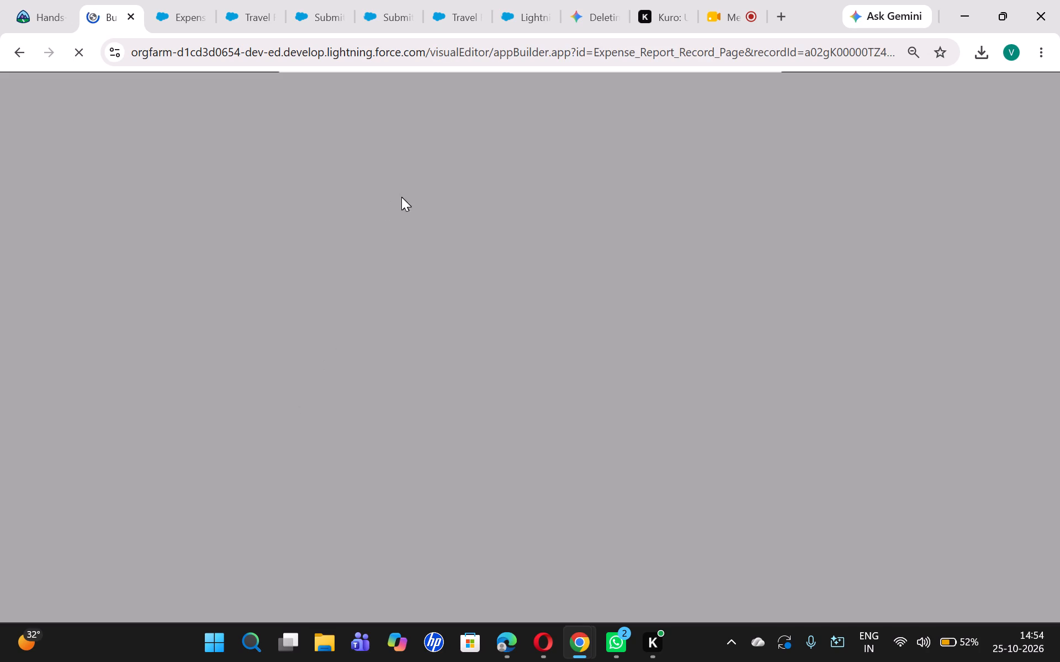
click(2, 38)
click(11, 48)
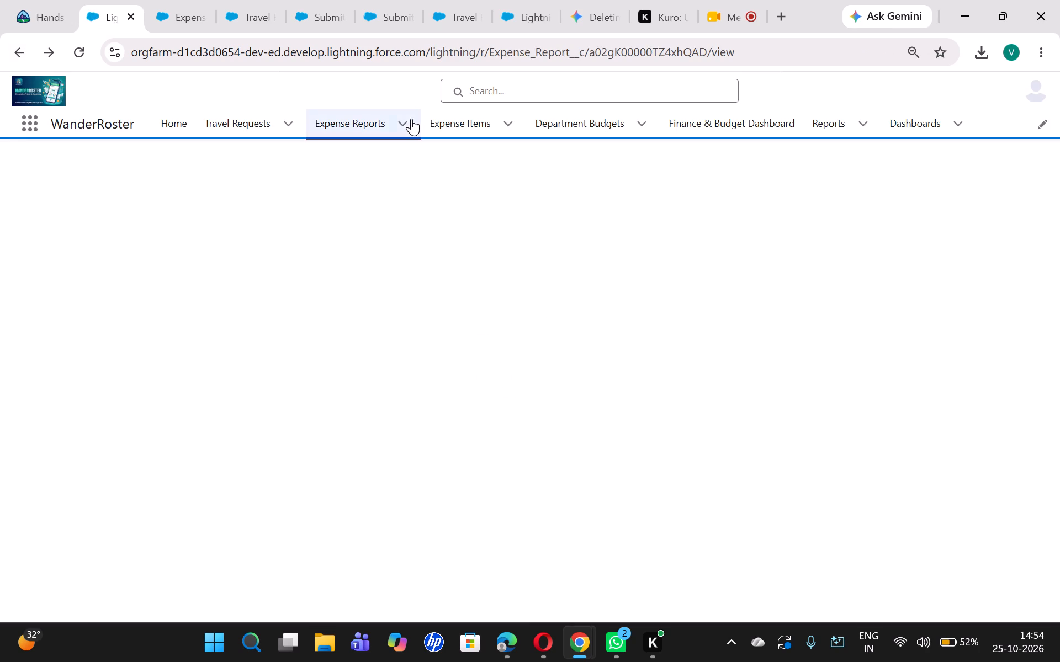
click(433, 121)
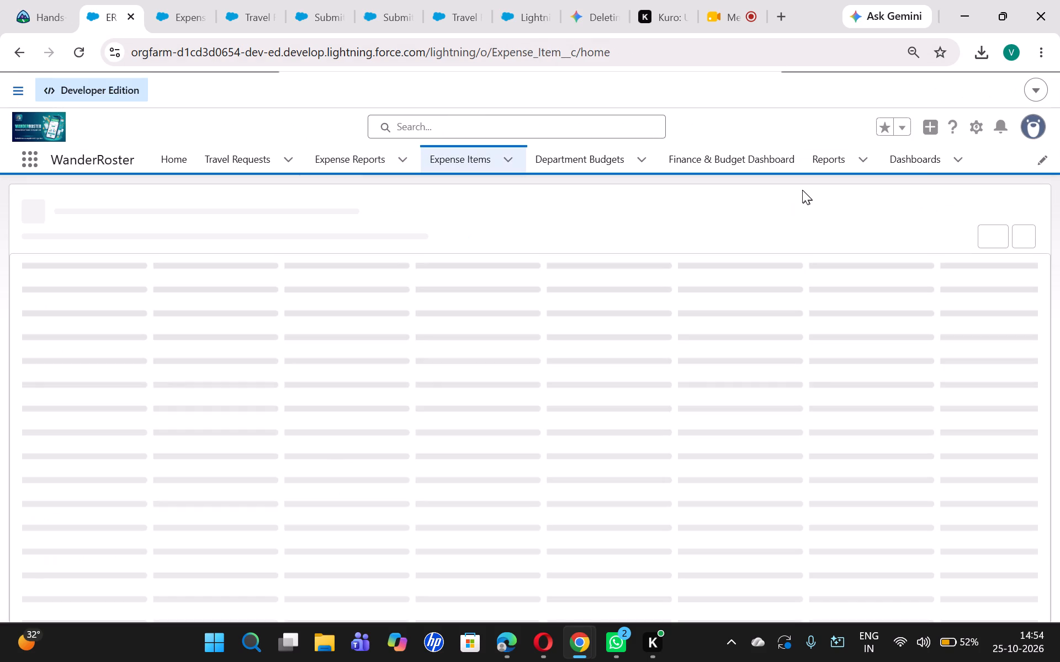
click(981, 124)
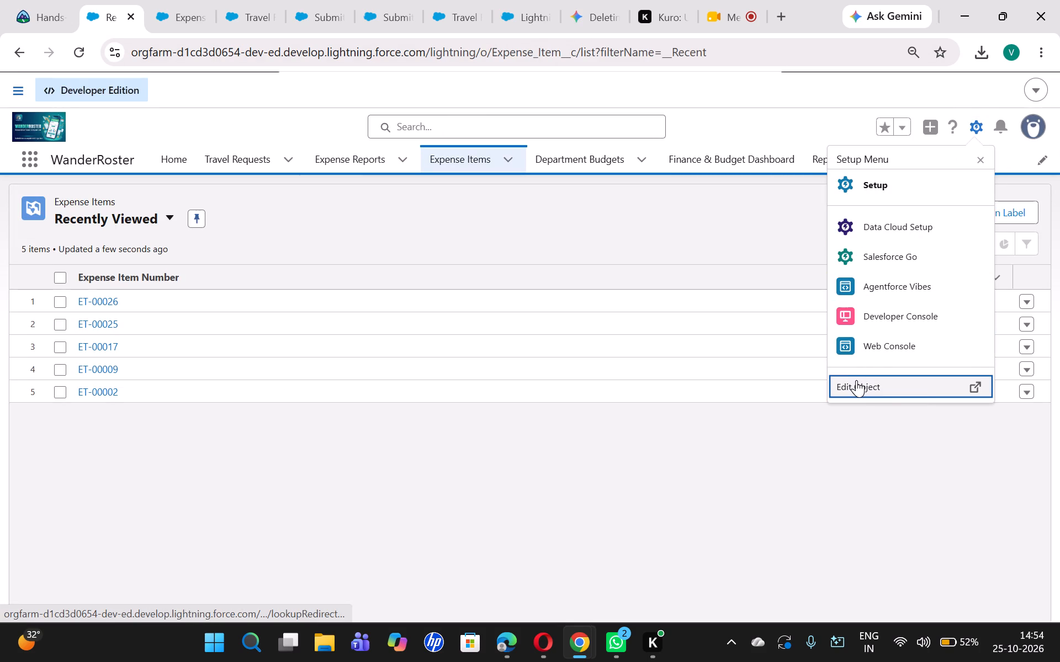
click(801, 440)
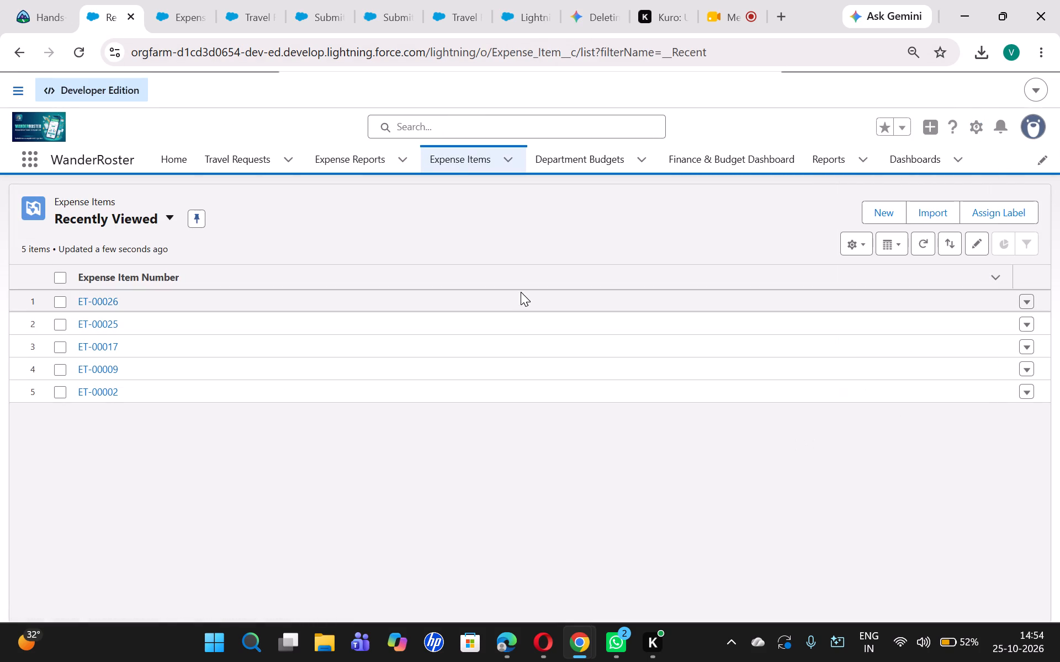
Open the Expense Reports list and show the All list view.
click(351, 149)
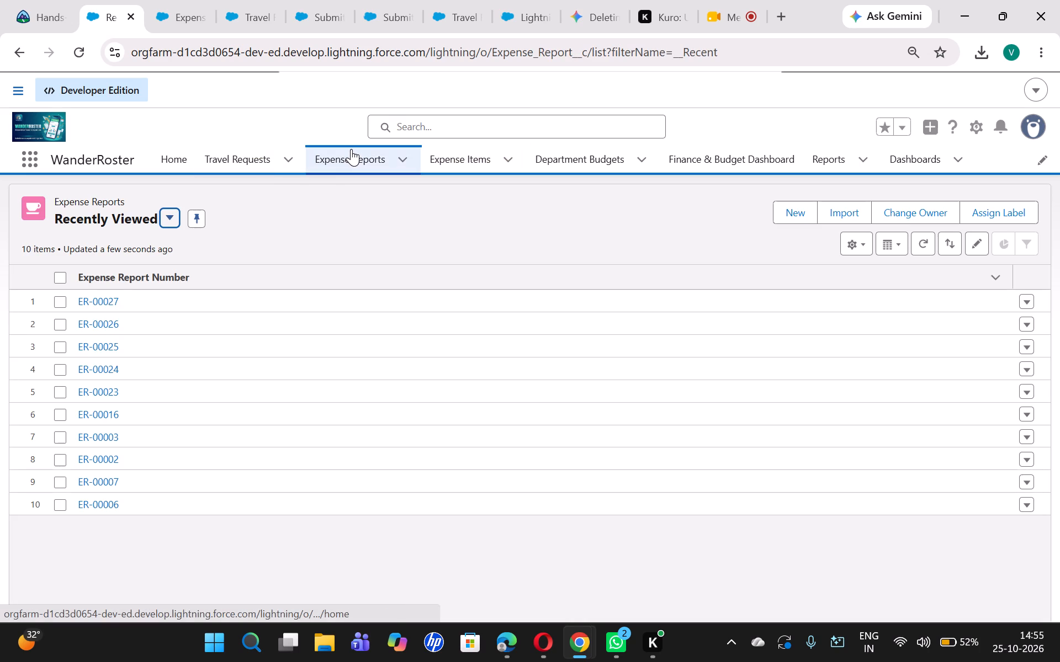
click(170, 215)
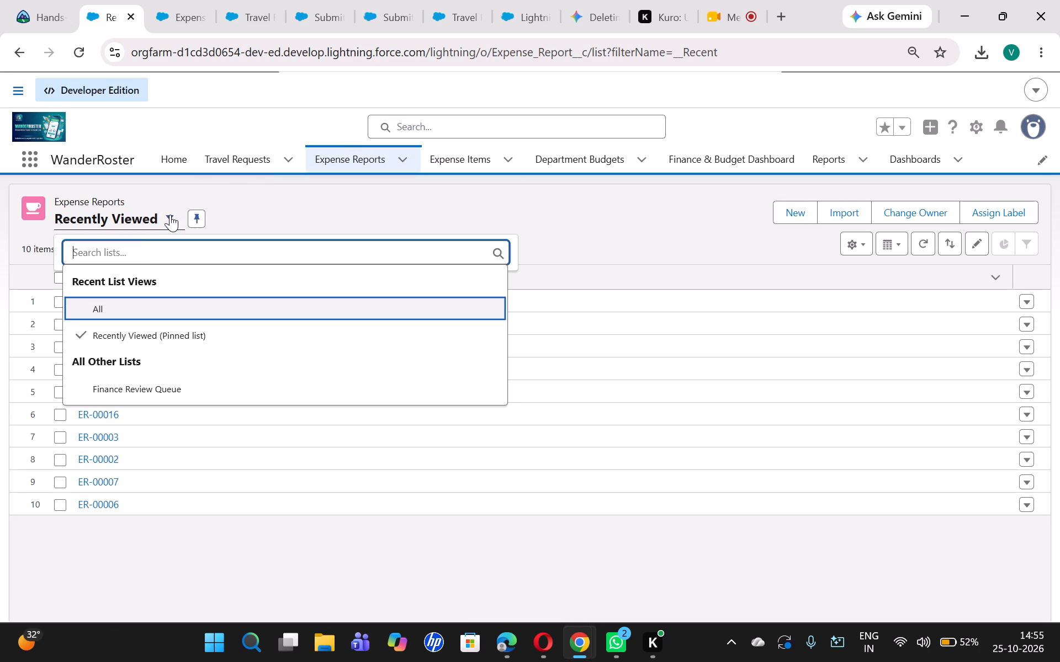
click(118, 301)
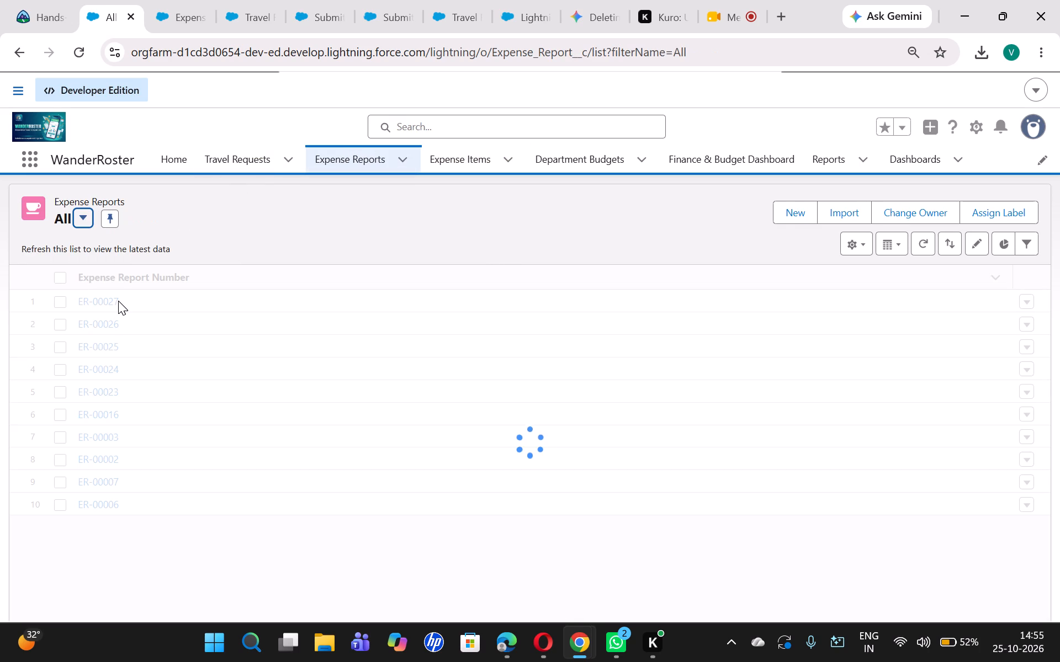
Open expense report ER-00030 from the All list view and look over its details and Expense Items list.
scroll(118, 301, down, 11)
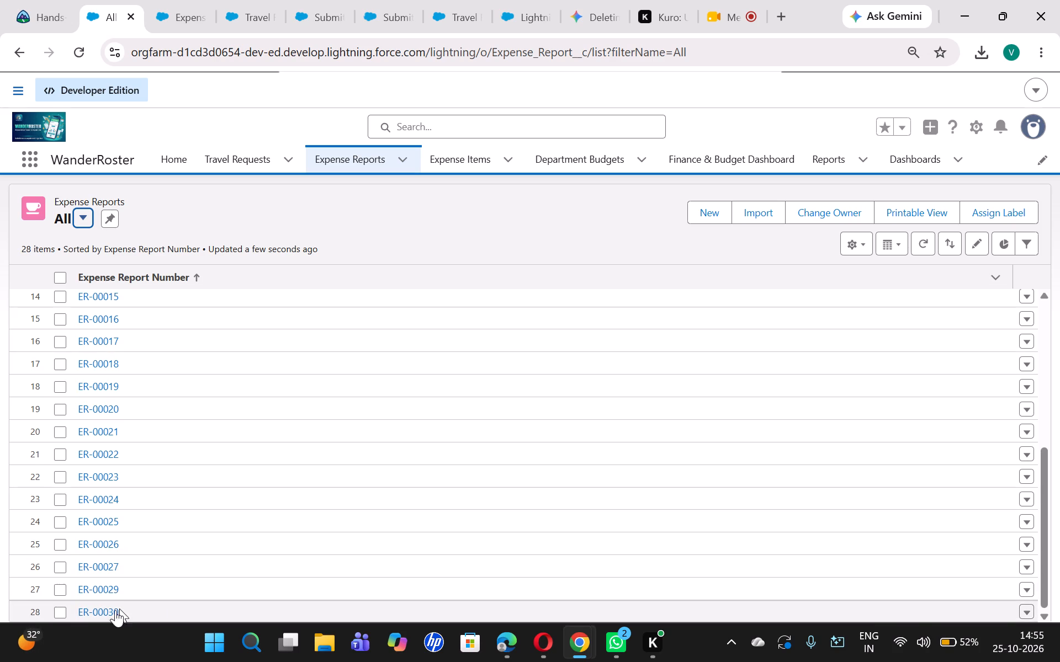
click(83, 611)
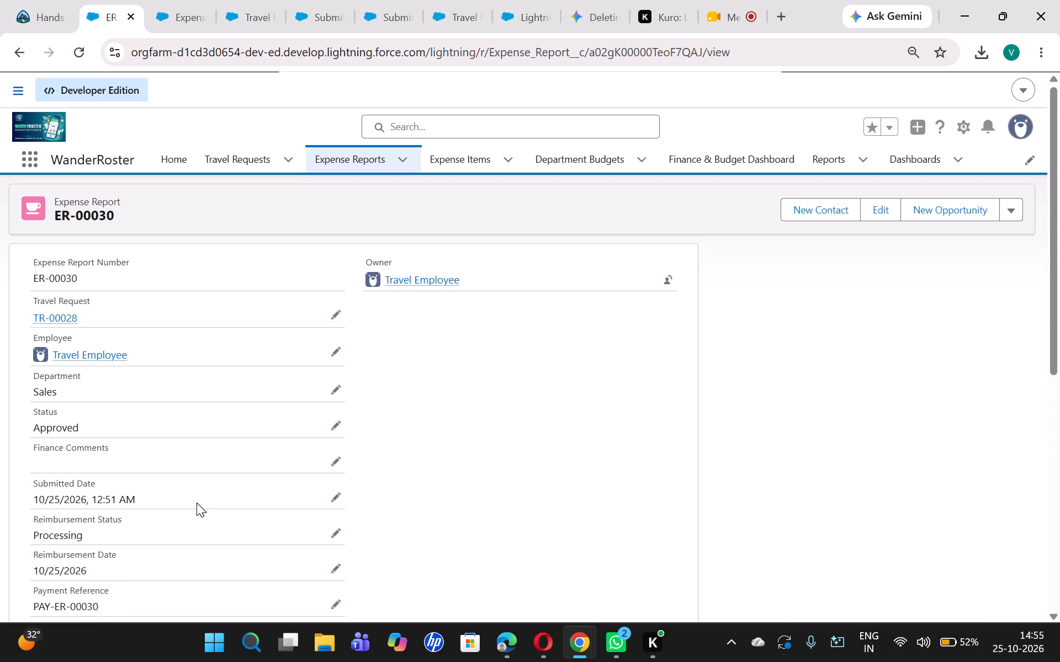
scroll(197, 503, down, 12)
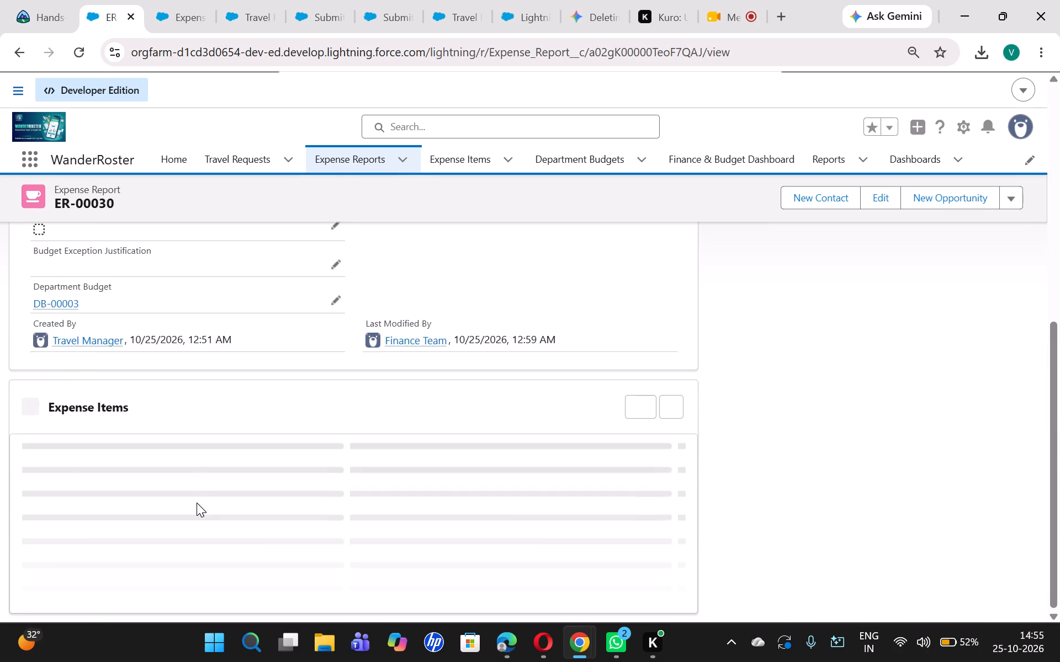
scroll(197, 503, down, 2)
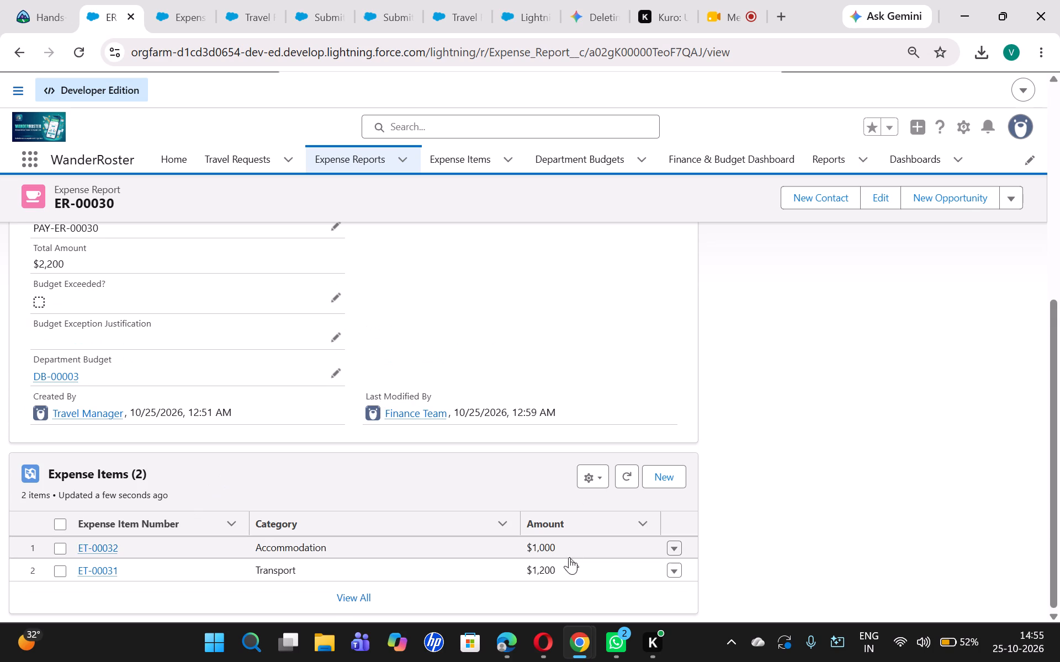
Switch to the Opera window, reload expense report ER-00030, and examine its details and Expense Items list.
click(534, 595)
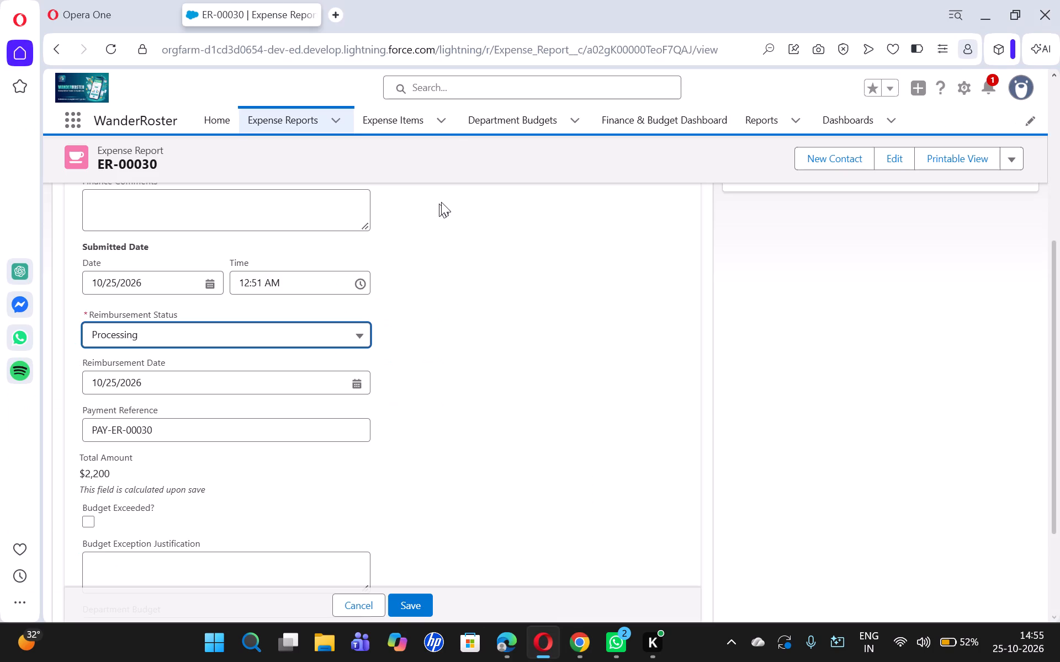
scroll(269, 373, down, 7)
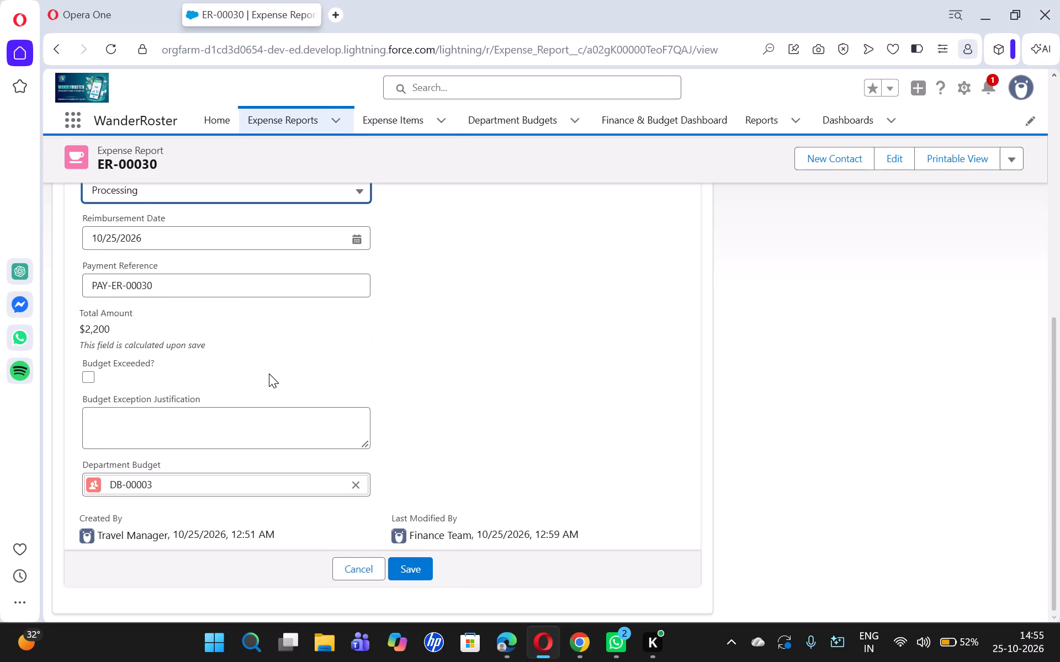
scroll(269, 373, up, 6)
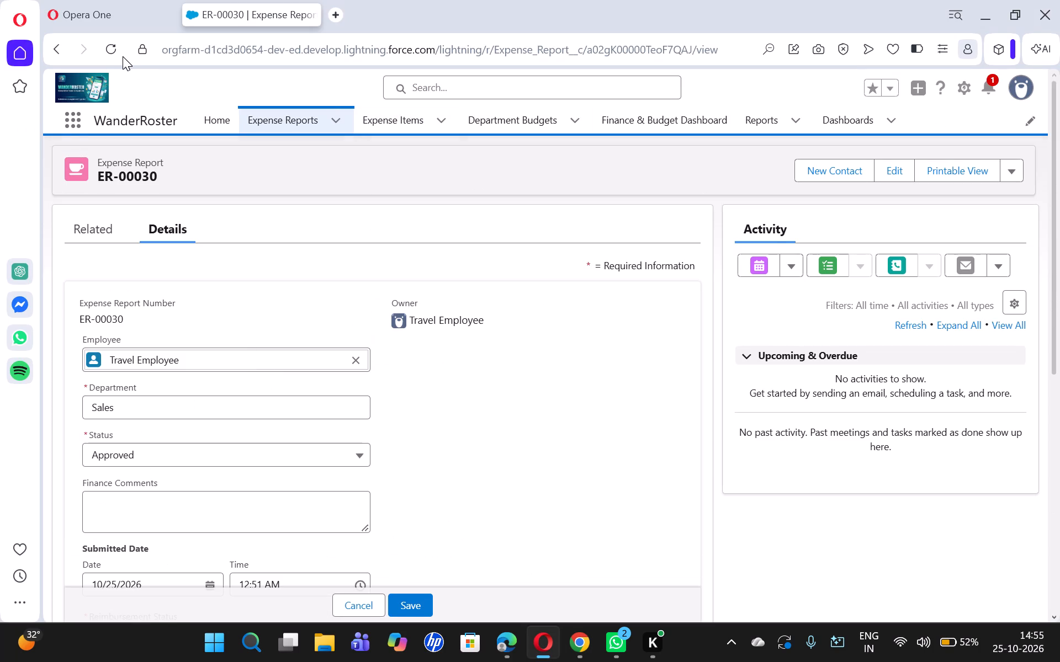
click(123, 56)
click(118, 51)
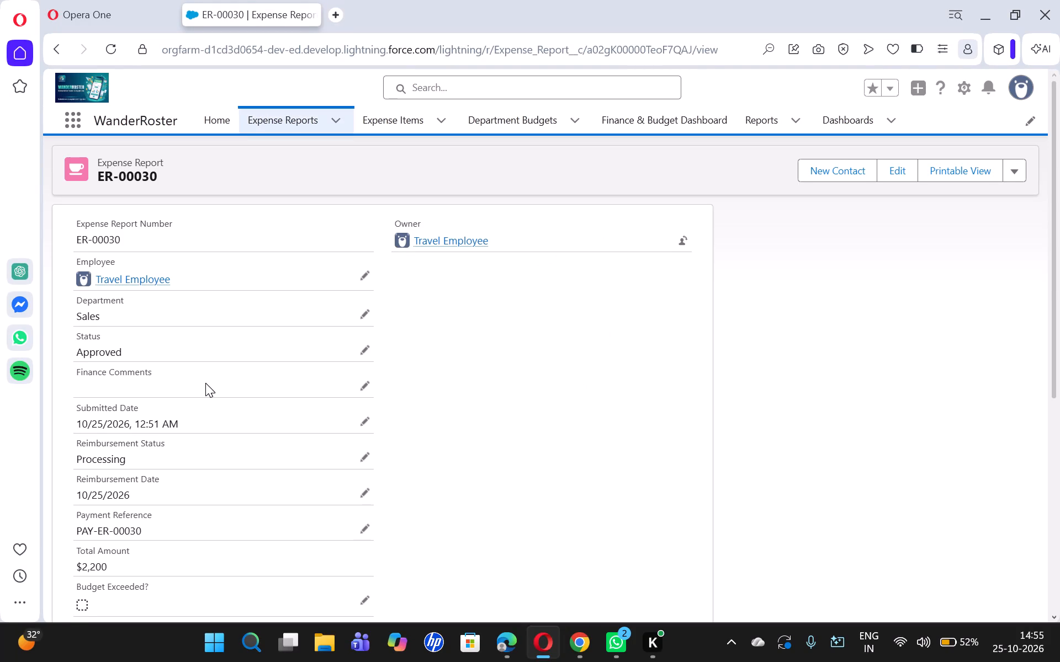
scroll(205, 383, down, 13)
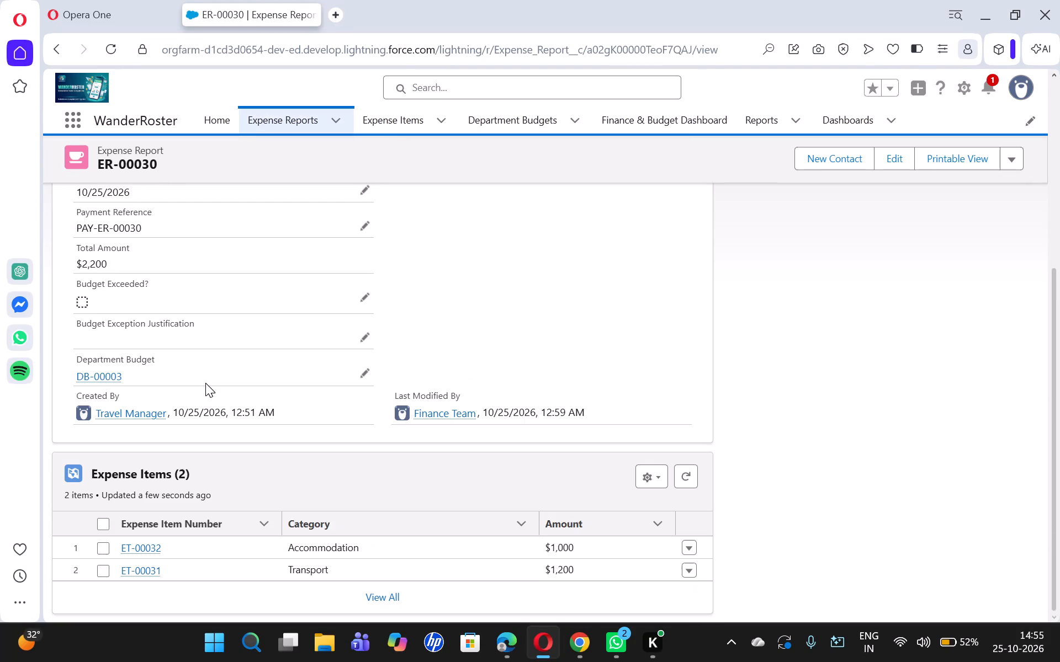
scroll(205, 383, down, 1)
Open the approval notification for expense report ER-00030 and view its approval details.
click(997, 80)
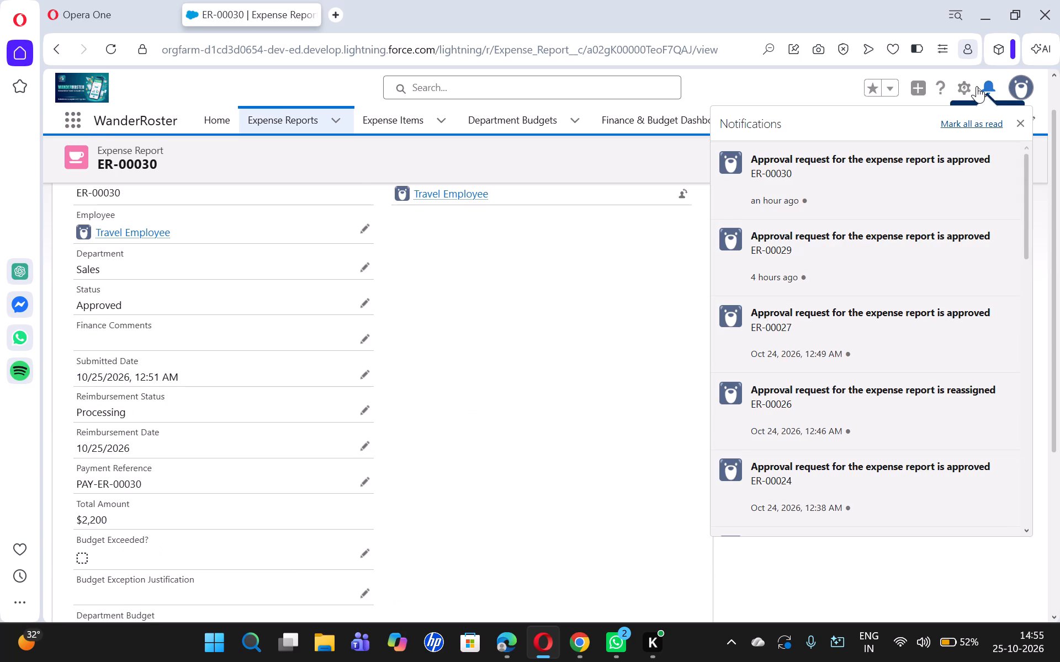
click(807, 172)
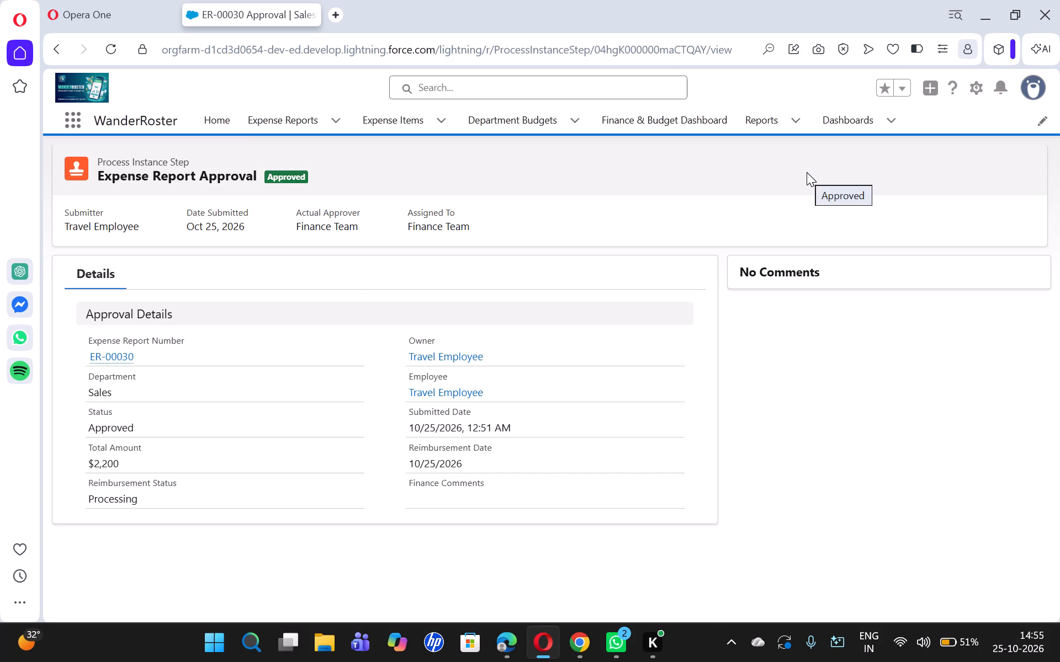
scroll(533, 258, left, 2)
Reopen expense report ER-00030 from the Recently Viewed Expense Reports list and examine its fields and Expense Items list.
click(325, 119)
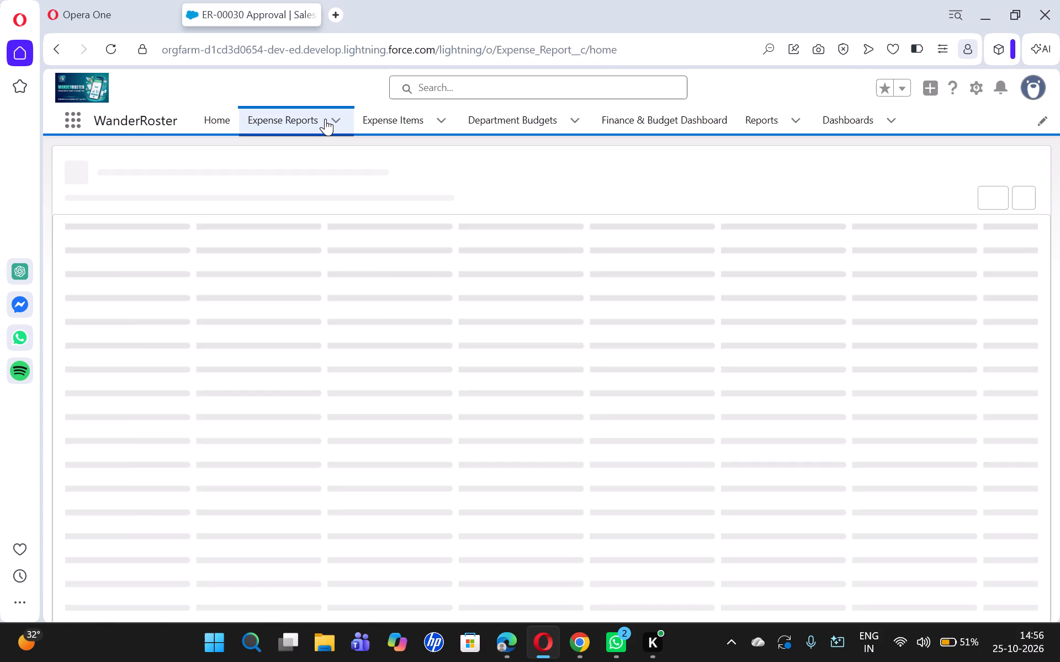
scroll(264, 340, up, 7)
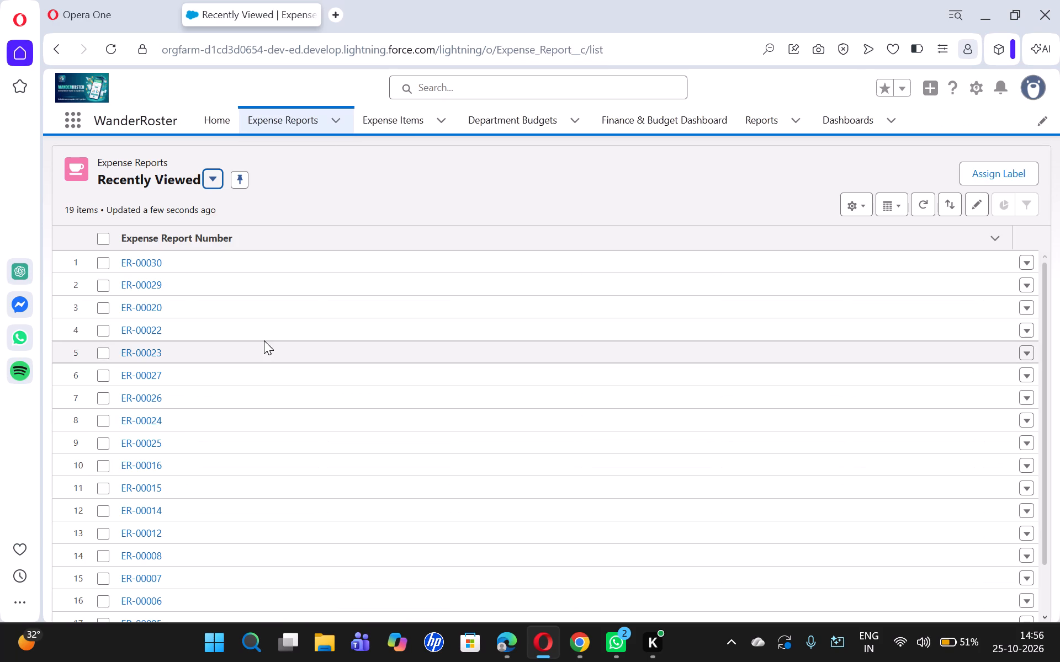
click(401, 118)
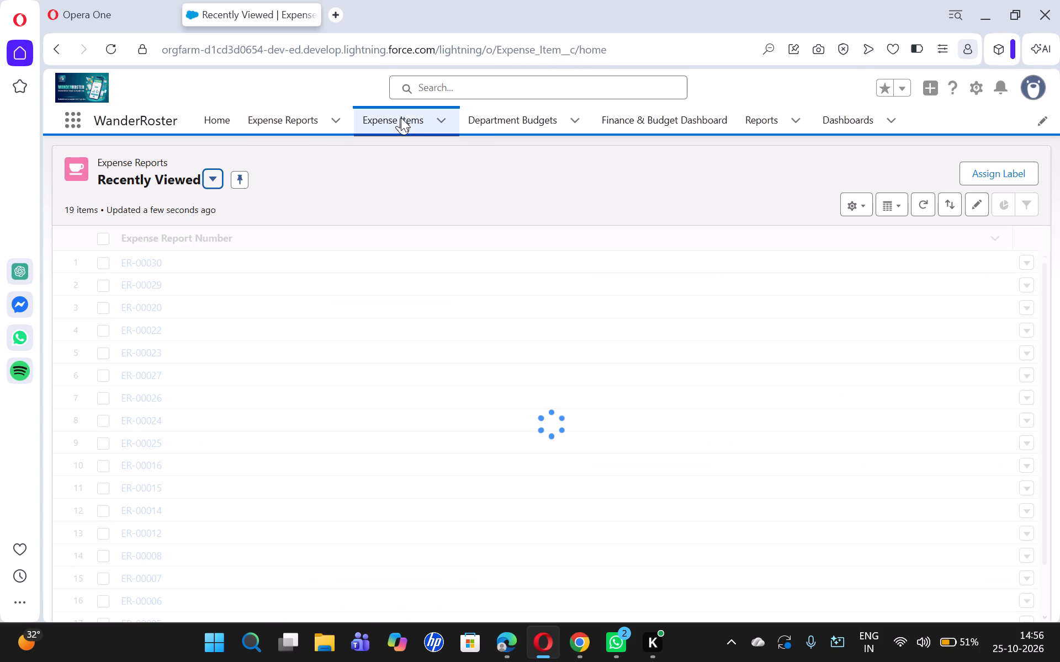
click(275, 126)
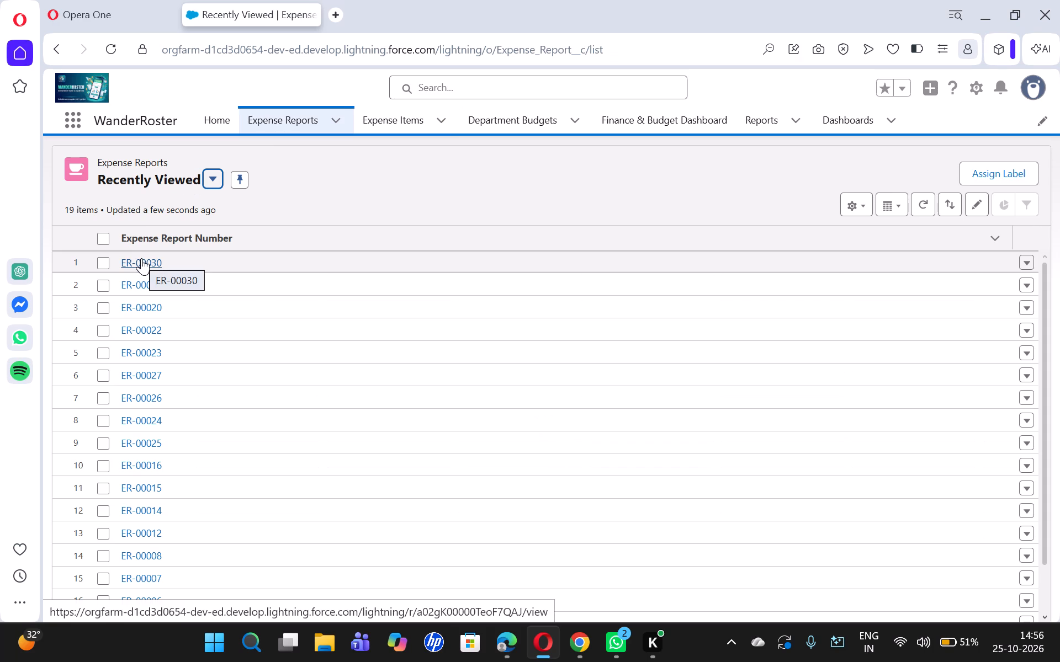
click(141, 258)
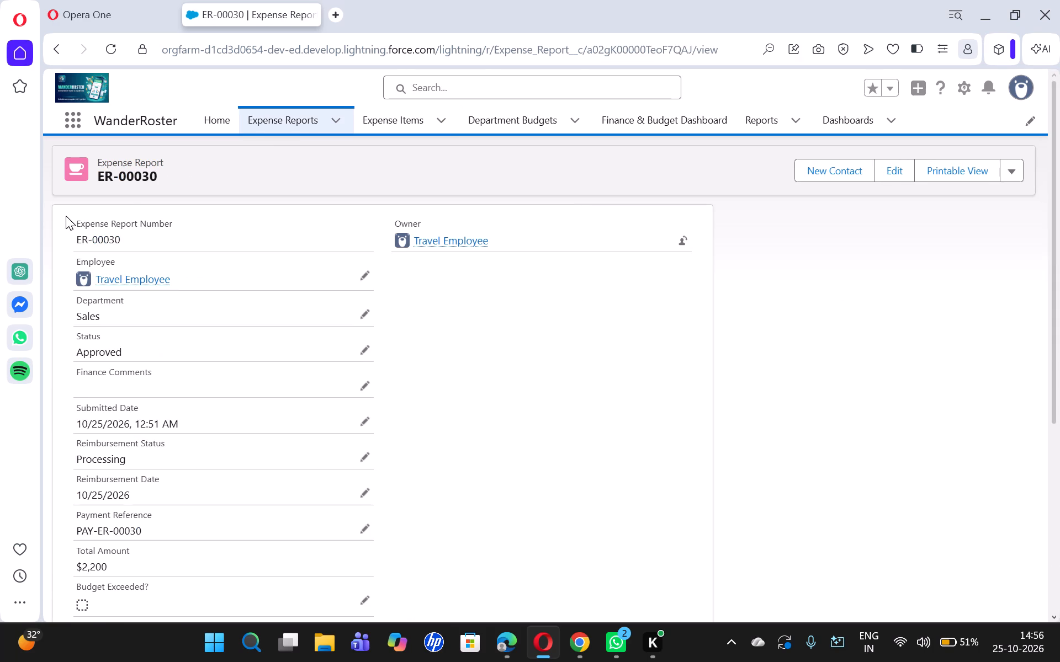
scroll(118, 329, down, 5)
scroll(189, 422, down, 1)
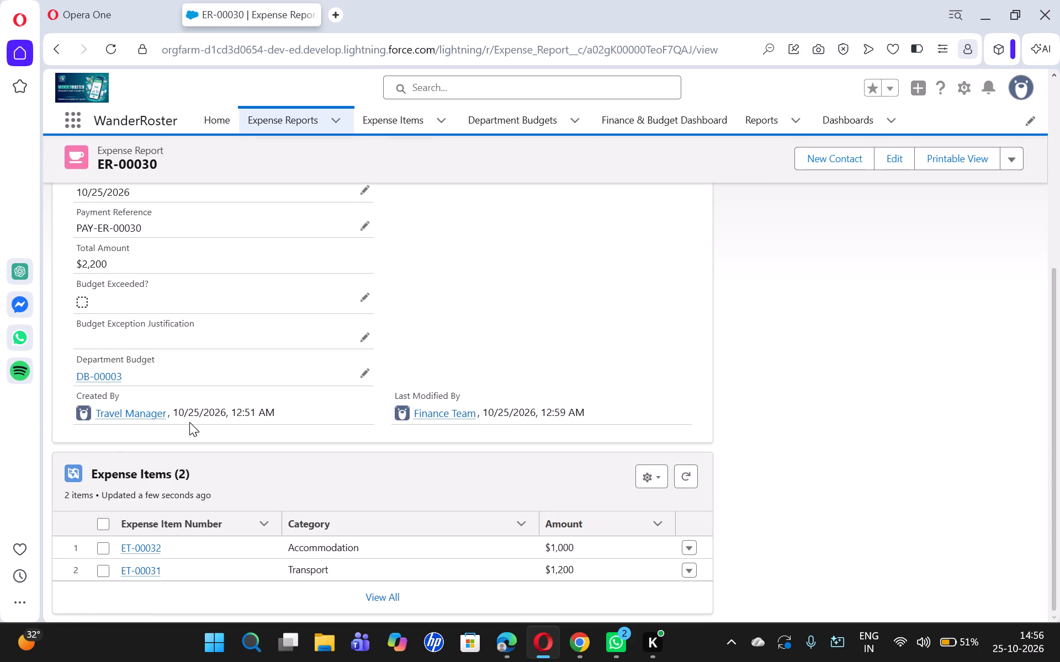
scroll(189, 422, down, 5)
Switch back to the Chrome window and open the ER-00030 Expense Report record page for editing.
click(473, 579)
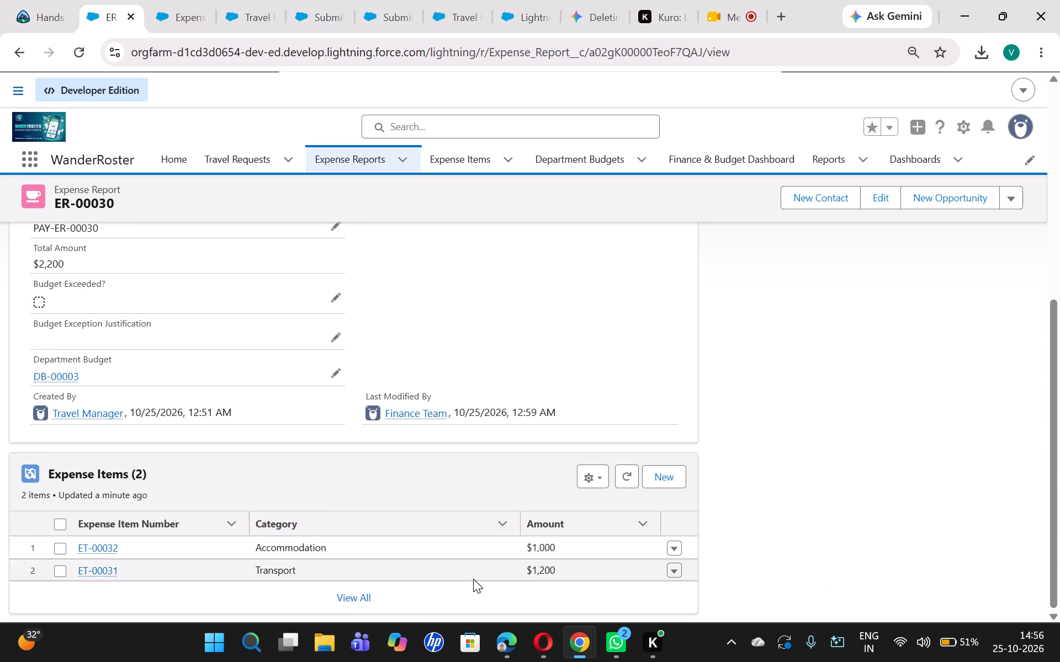
scroll(397, 396, down, 2)
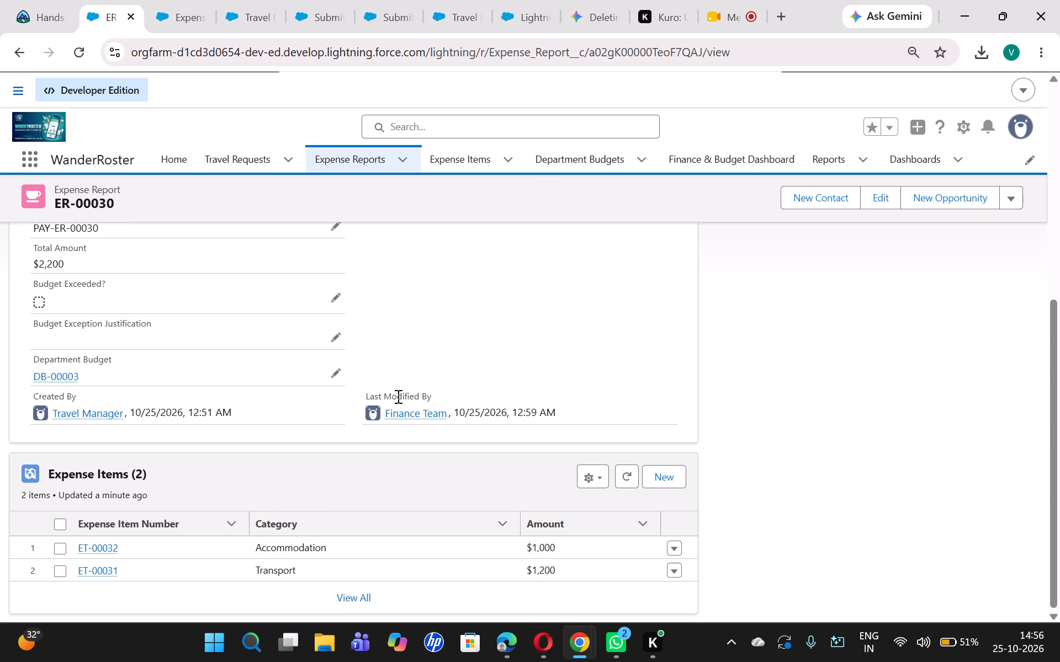
scroll(397, 396, down, 2)
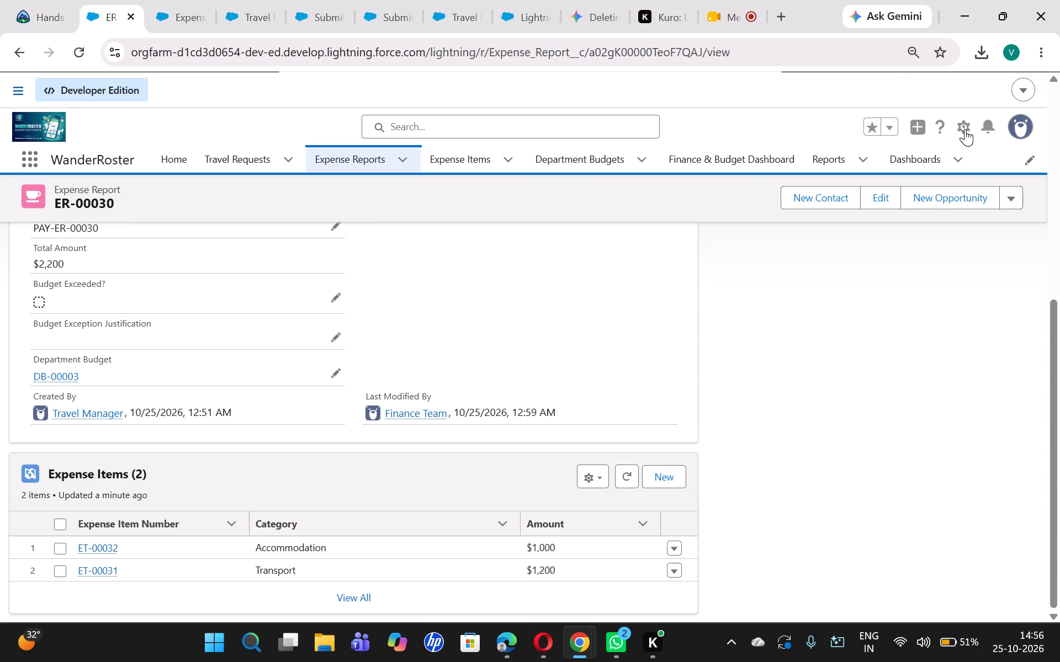
click(965, 129)
click(839, 390)
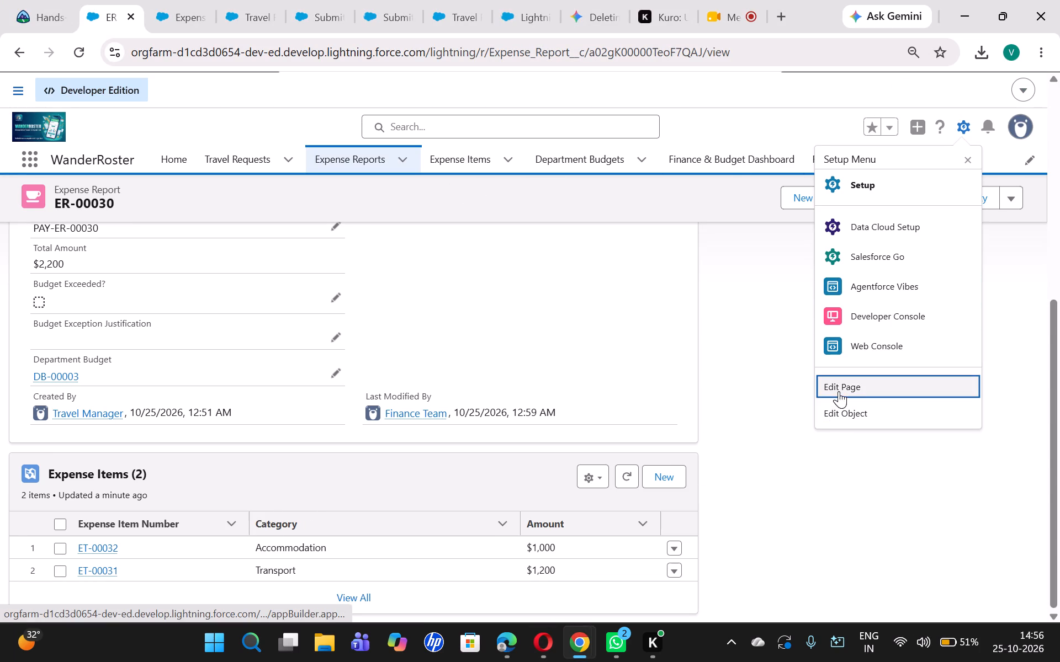
Return to the browser tab showing the Expense Item object's new custom field setup.
click(182, 12)
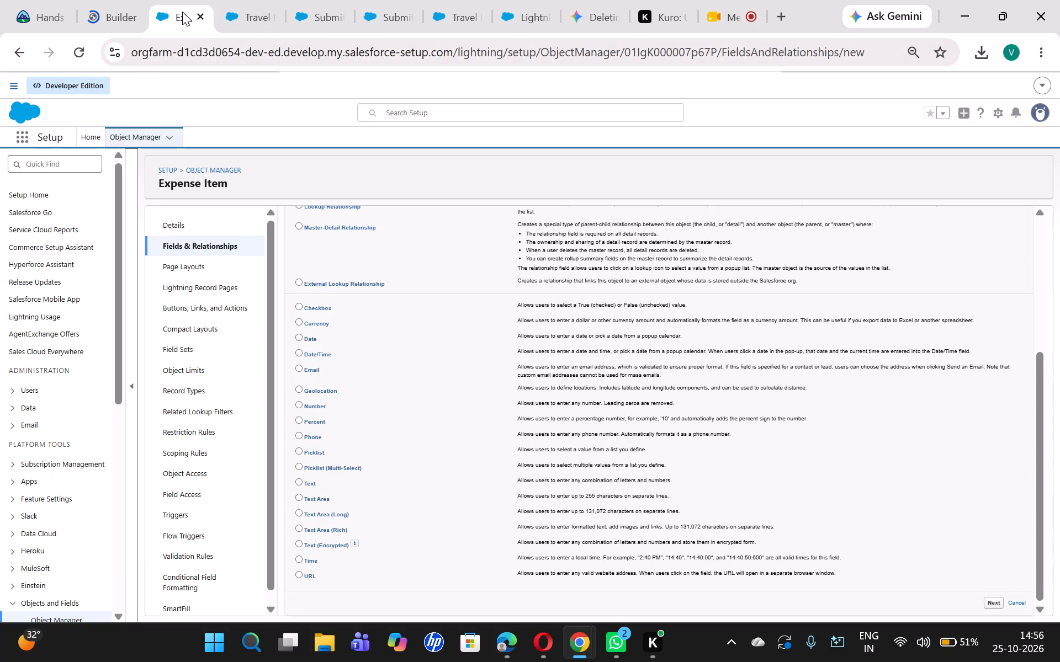
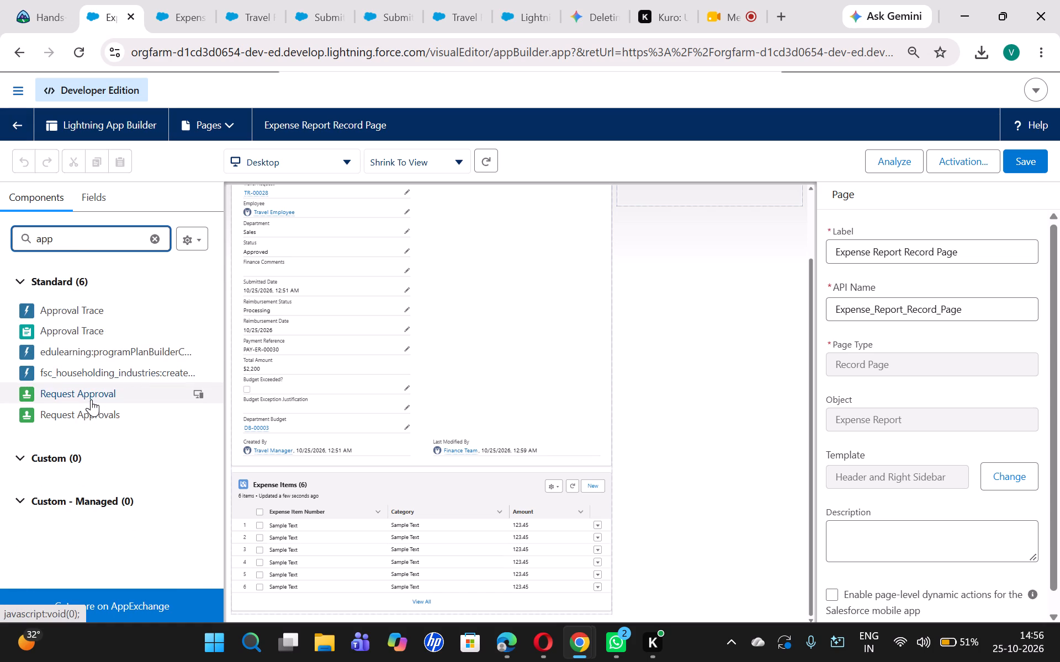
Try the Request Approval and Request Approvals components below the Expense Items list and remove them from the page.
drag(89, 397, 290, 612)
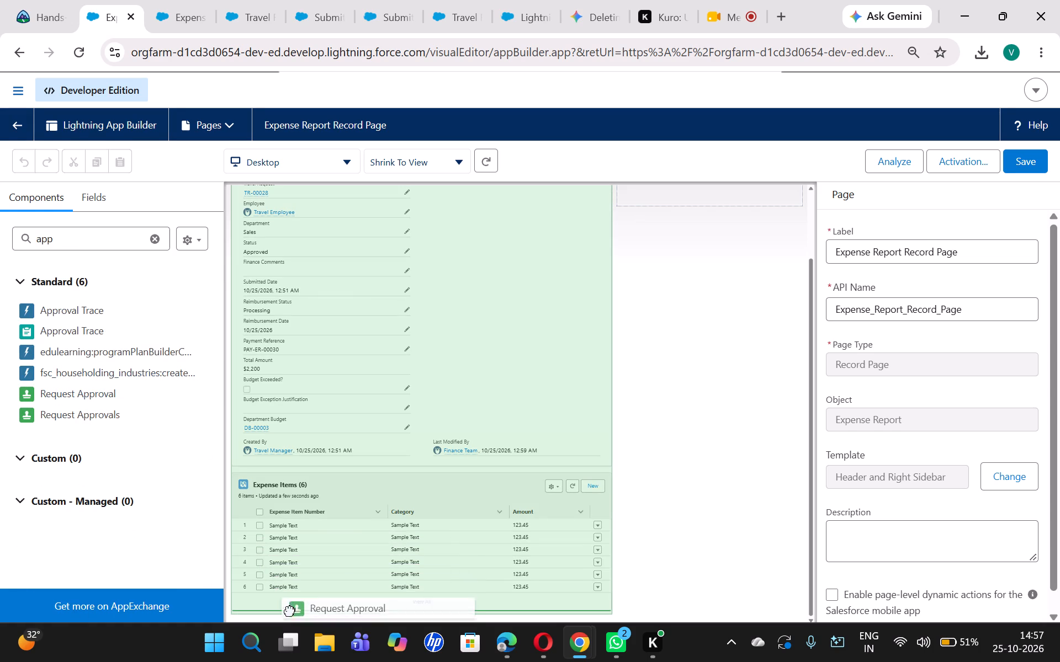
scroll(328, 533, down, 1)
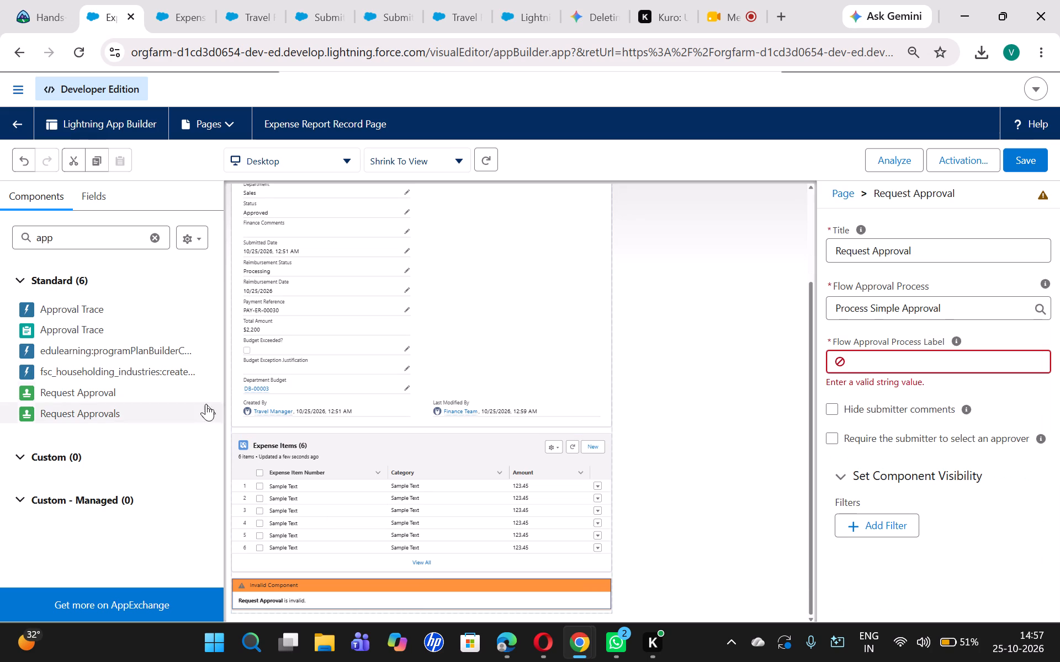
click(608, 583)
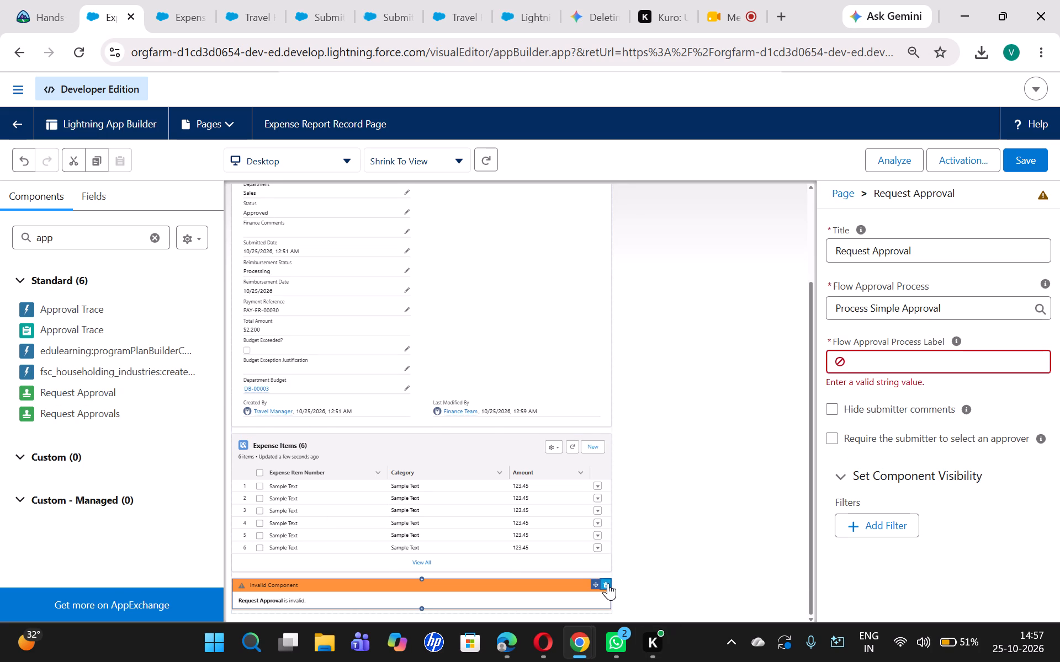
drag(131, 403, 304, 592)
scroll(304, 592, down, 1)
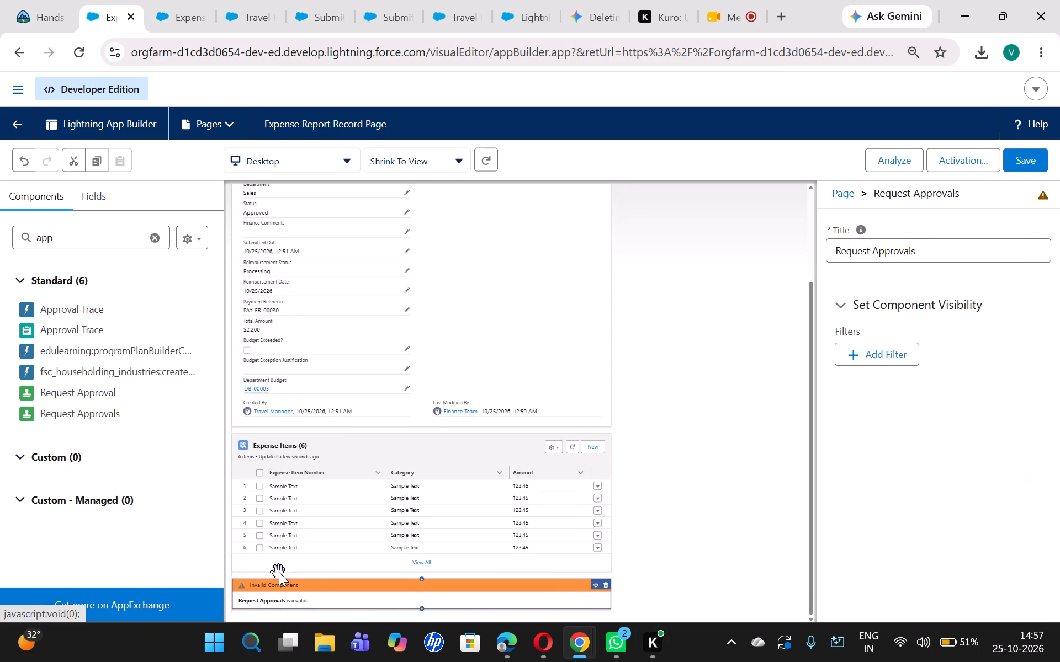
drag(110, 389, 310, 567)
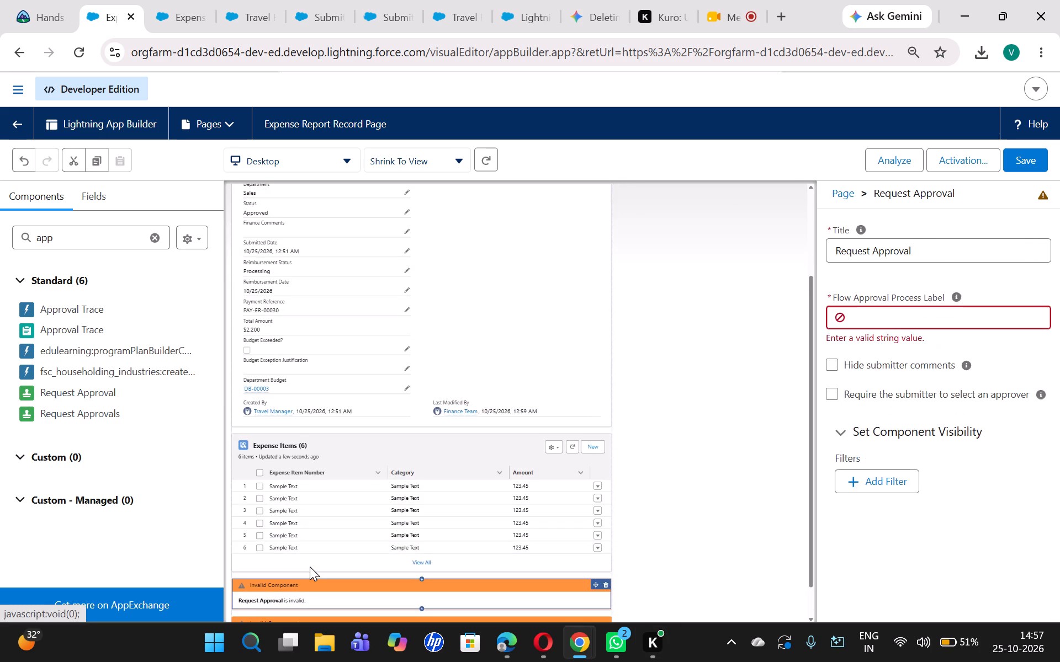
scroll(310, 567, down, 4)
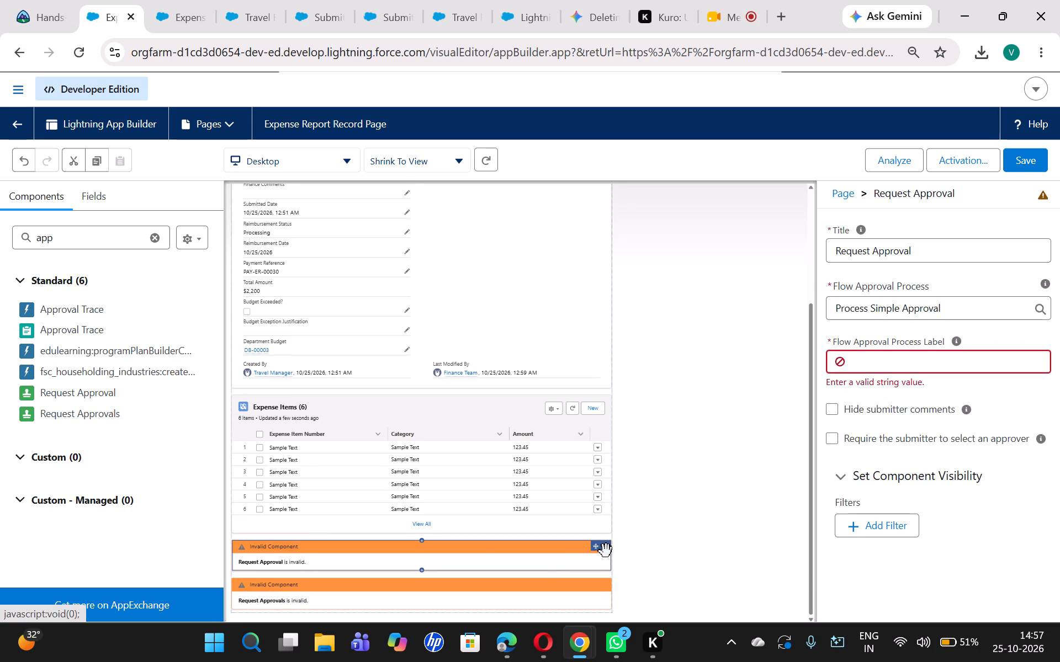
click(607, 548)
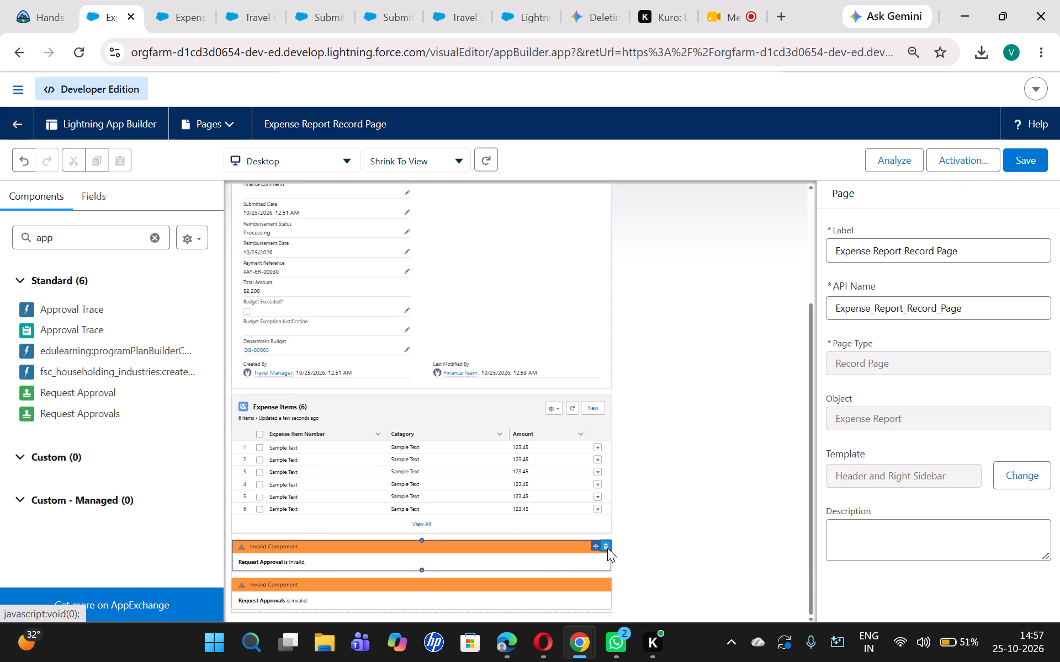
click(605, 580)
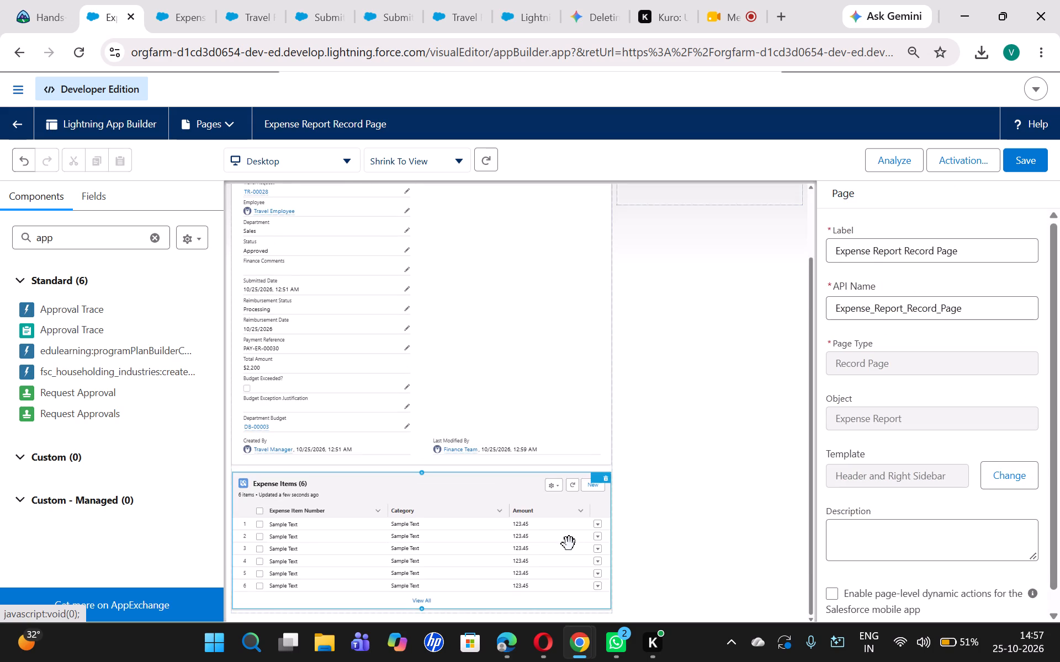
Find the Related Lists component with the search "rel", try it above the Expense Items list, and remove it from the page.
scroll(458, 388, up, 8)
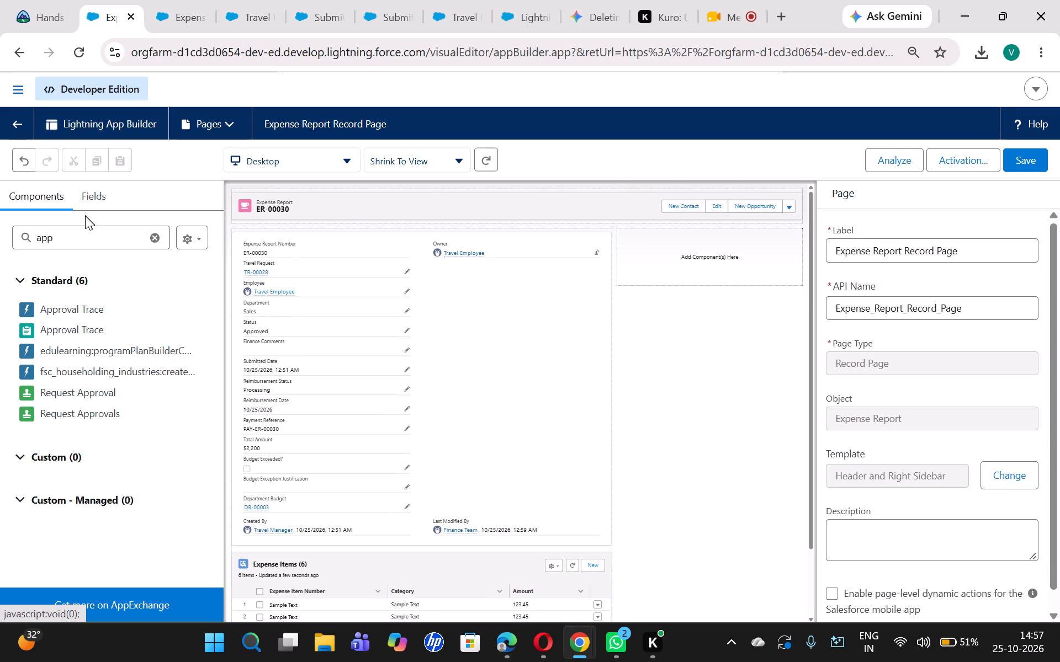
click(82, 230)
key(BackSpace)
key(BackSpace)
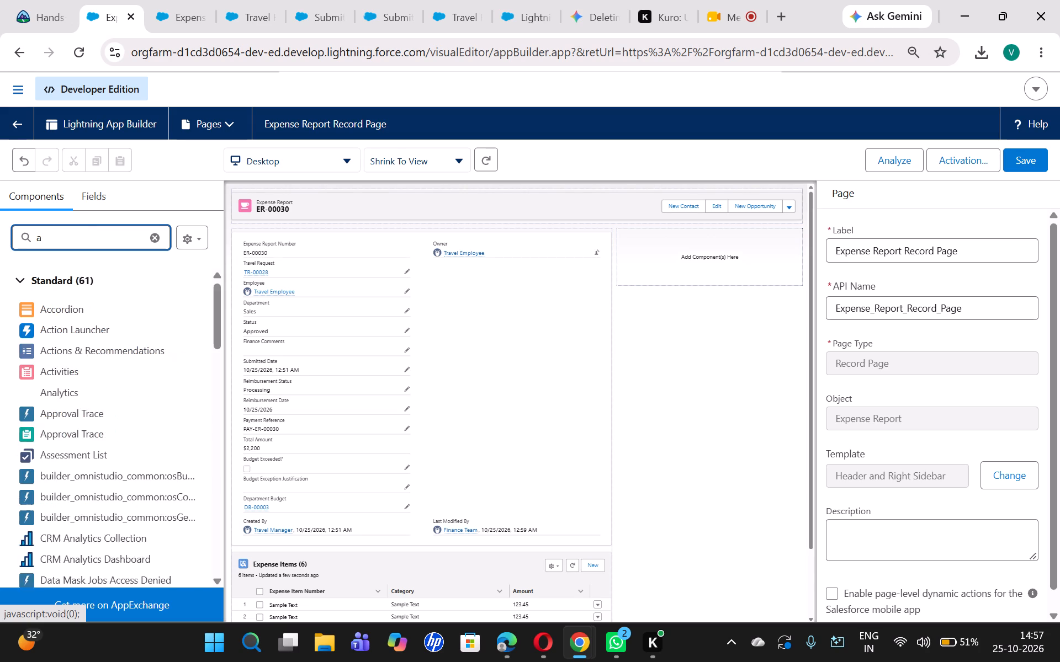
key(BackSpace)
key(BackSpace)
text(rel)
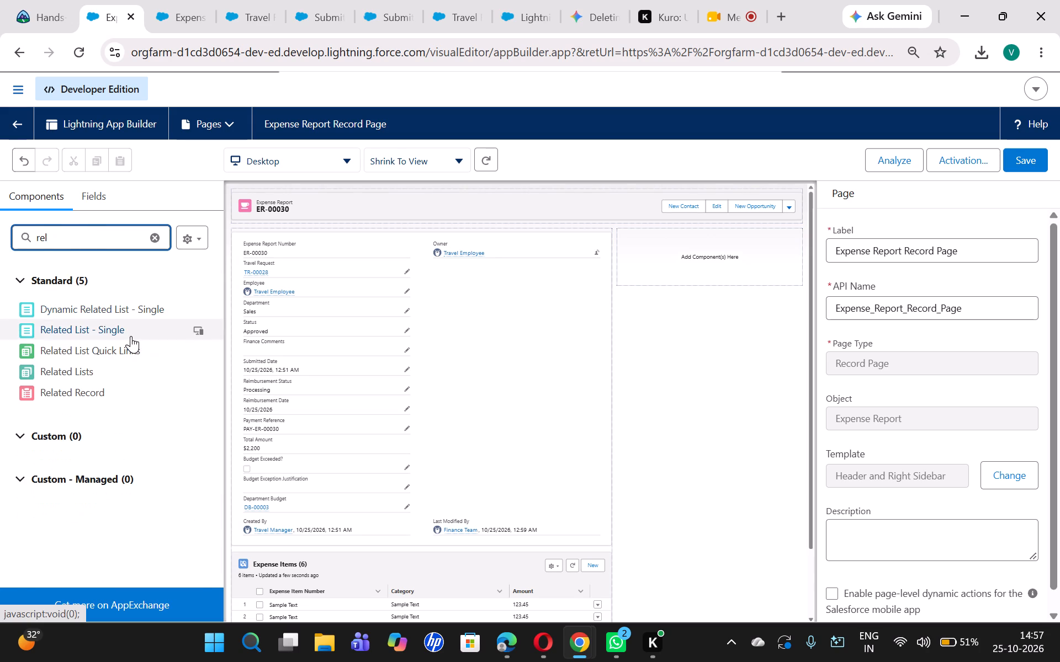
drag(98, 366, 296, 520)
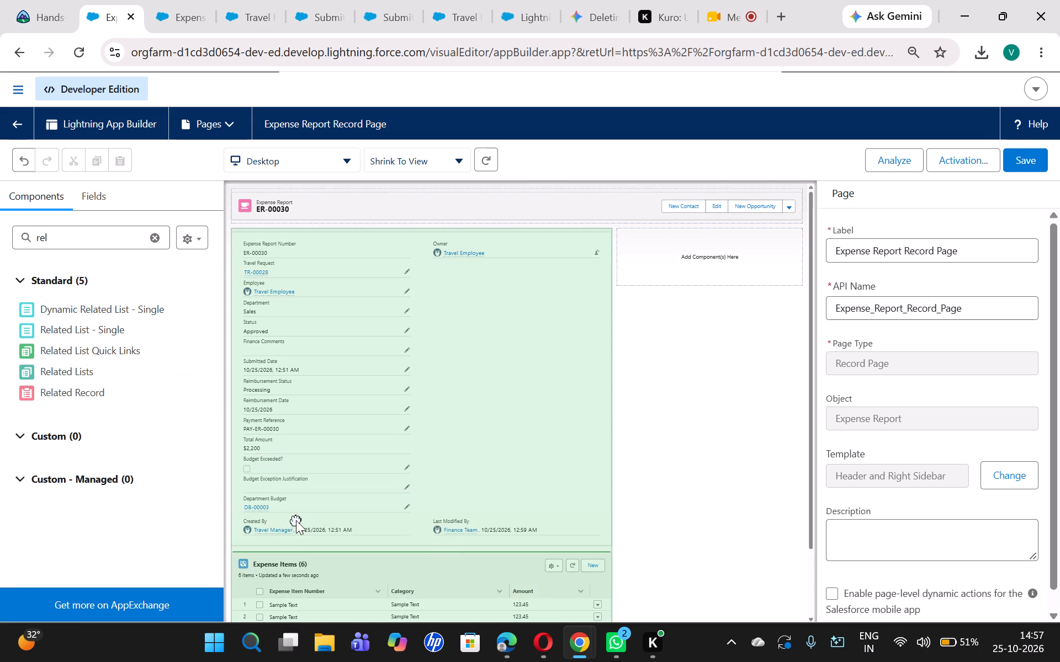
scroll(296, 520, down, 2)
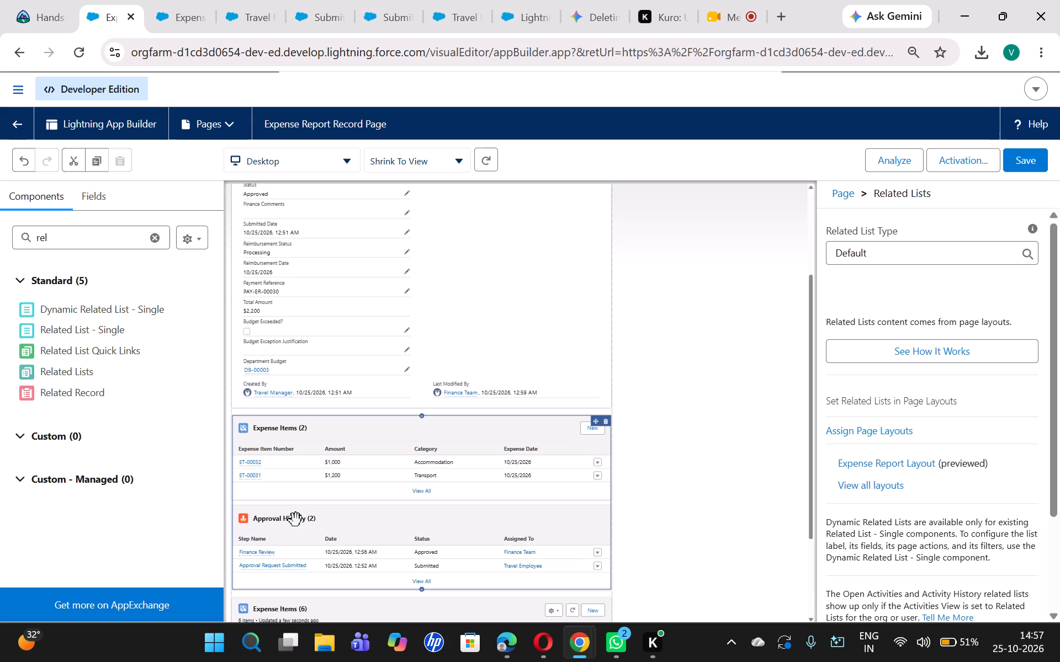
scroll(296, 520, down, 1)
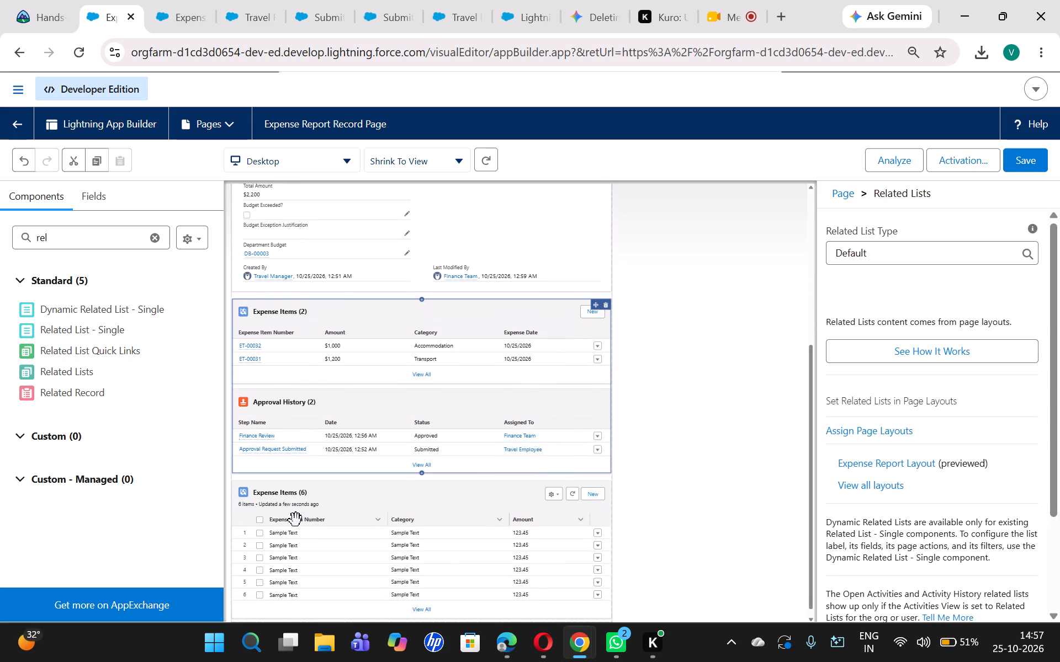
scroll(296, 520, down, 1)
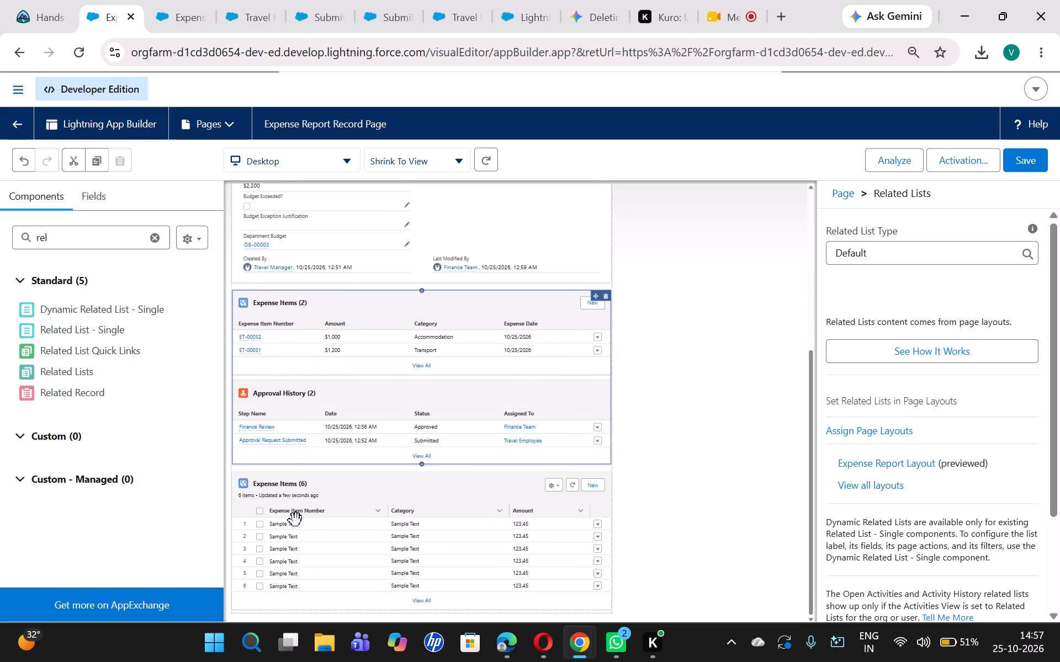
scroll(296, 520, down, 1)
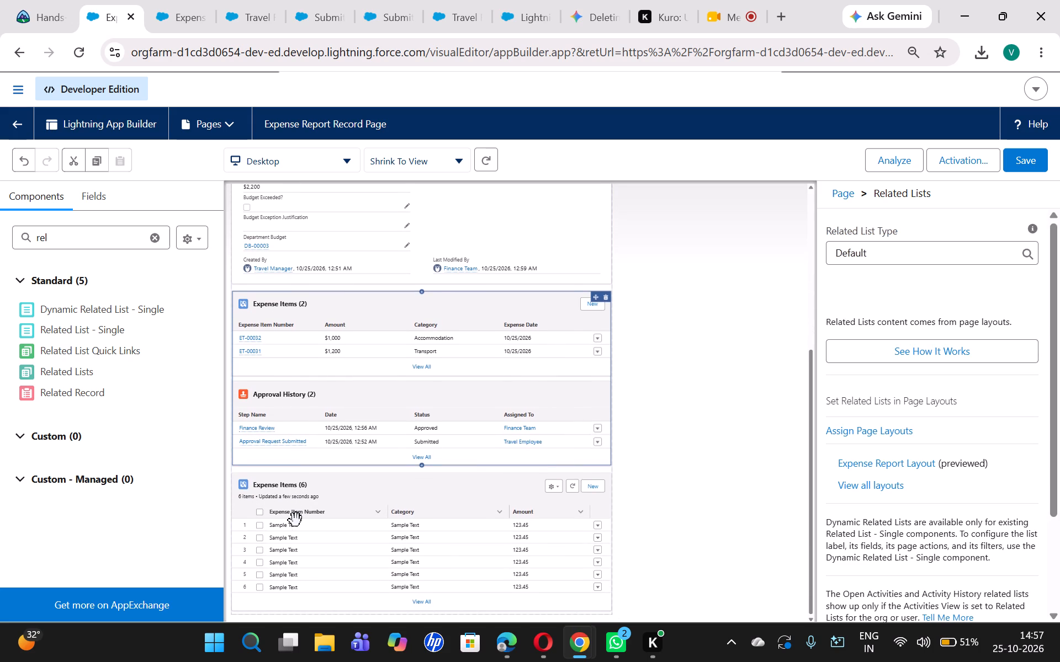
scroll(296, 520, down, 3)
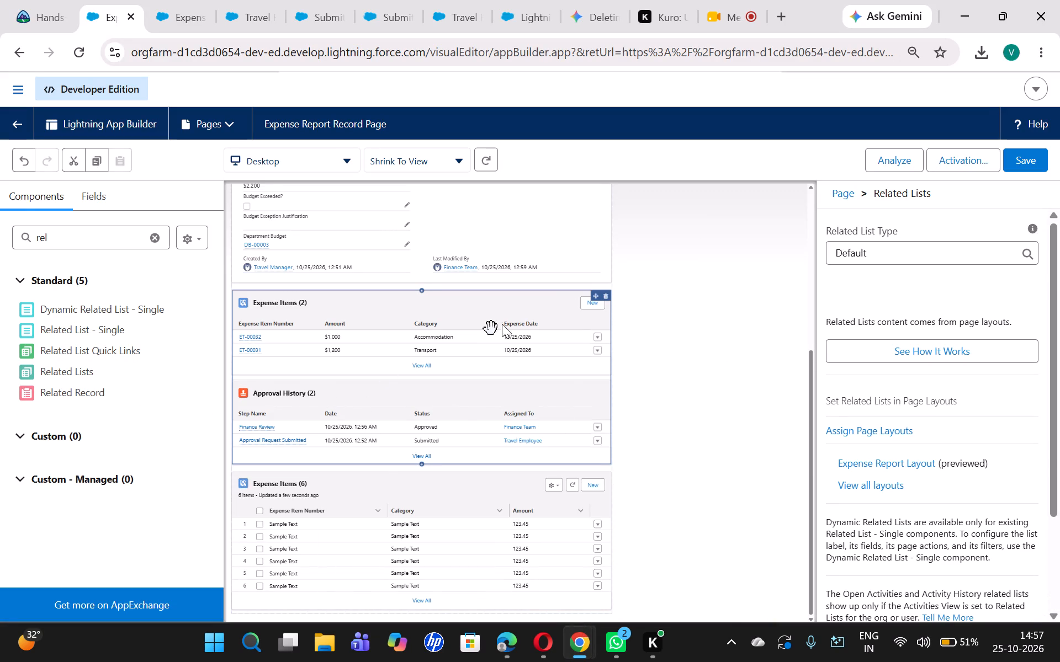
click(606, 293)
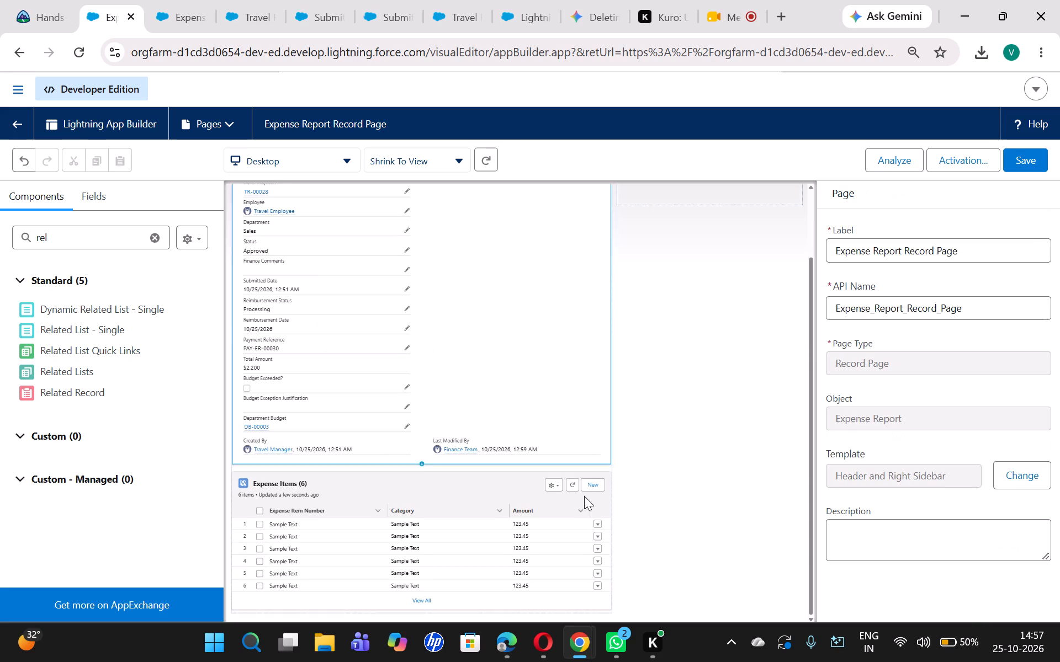
Switch to the Opera window and open Approval Requests from the full list of apps and items.
click(502, 520)
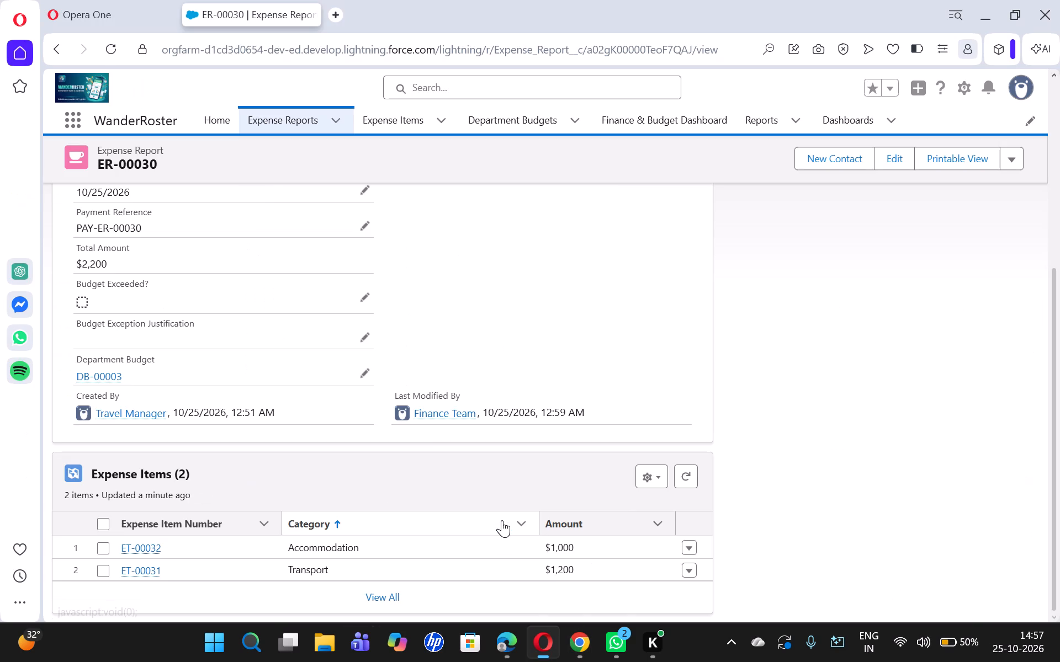
scroll(502, 520, down, 2)
click(79, 118)
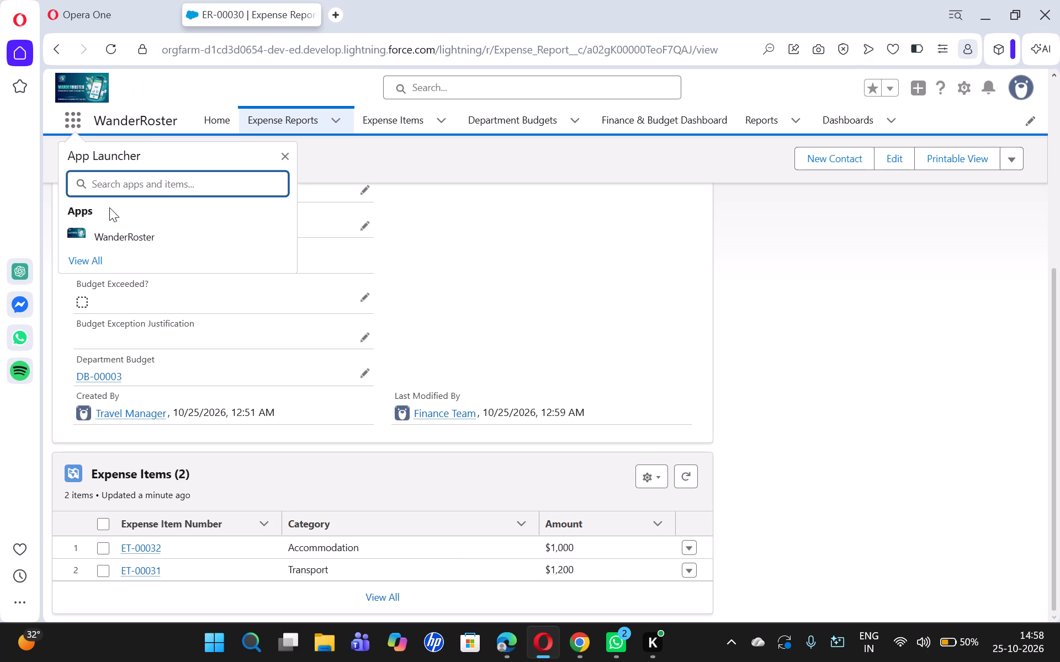
click(90, 261)
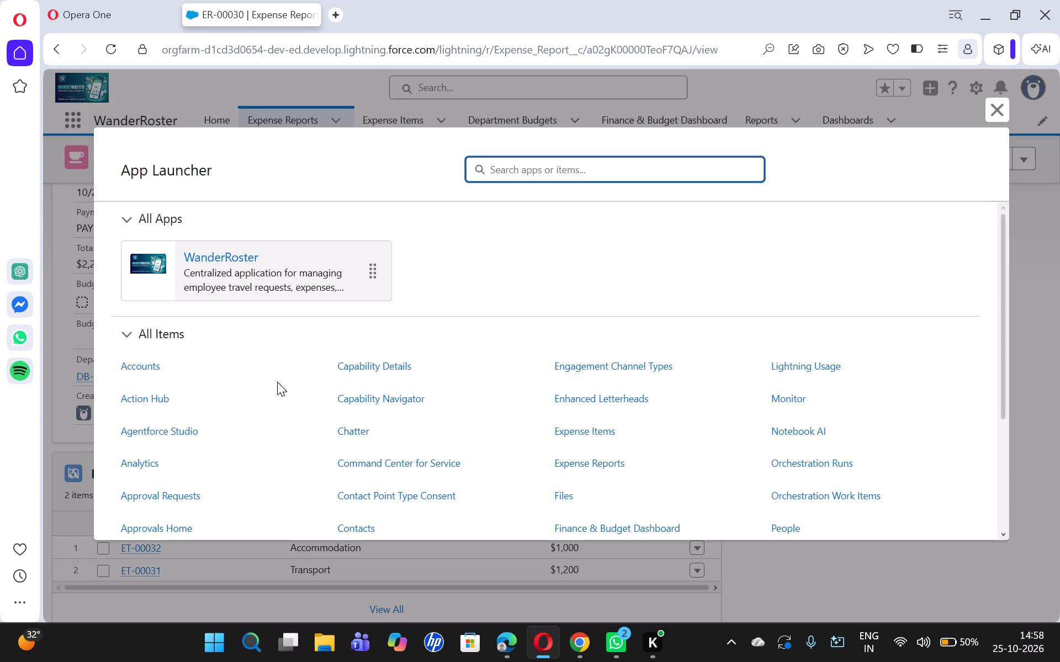
scroll(277, 382, down, 3)
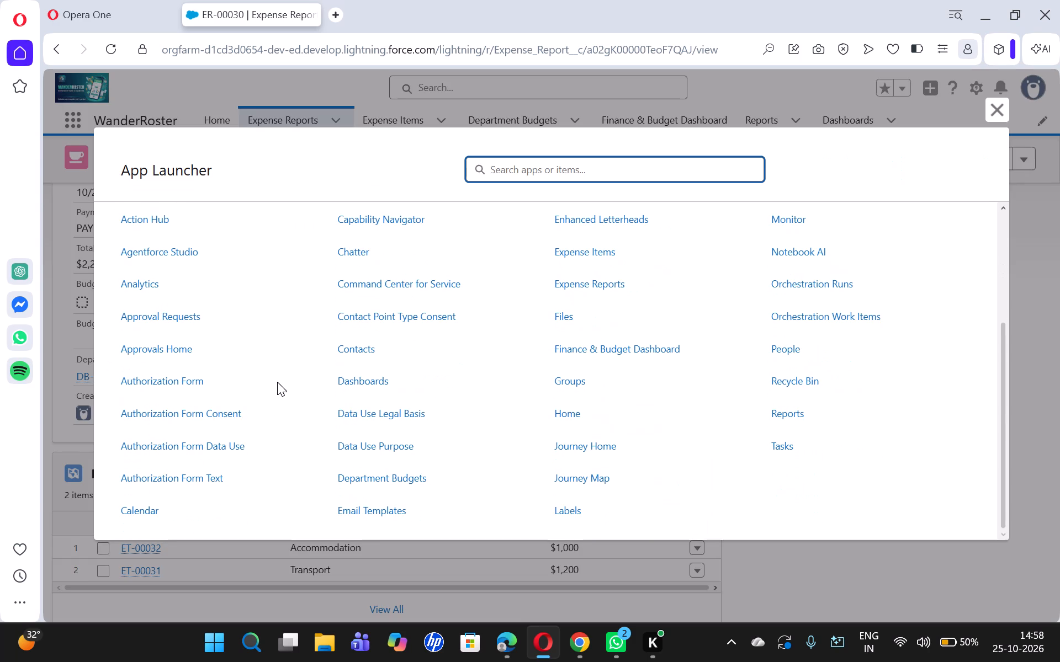
scroll(277, 382, down, 7)
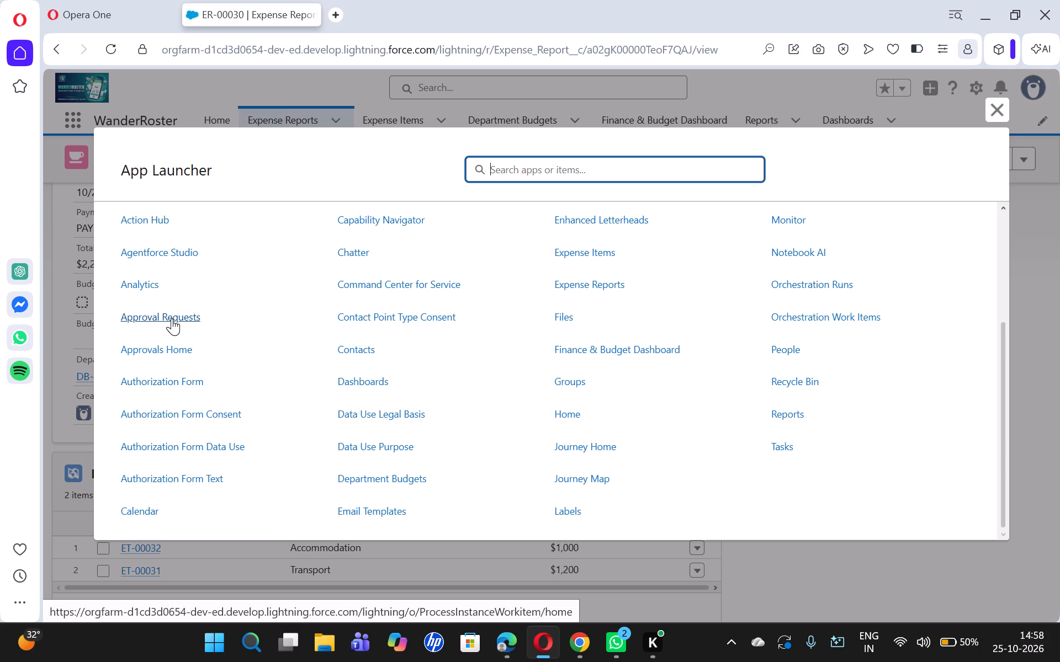
click(132, 316)
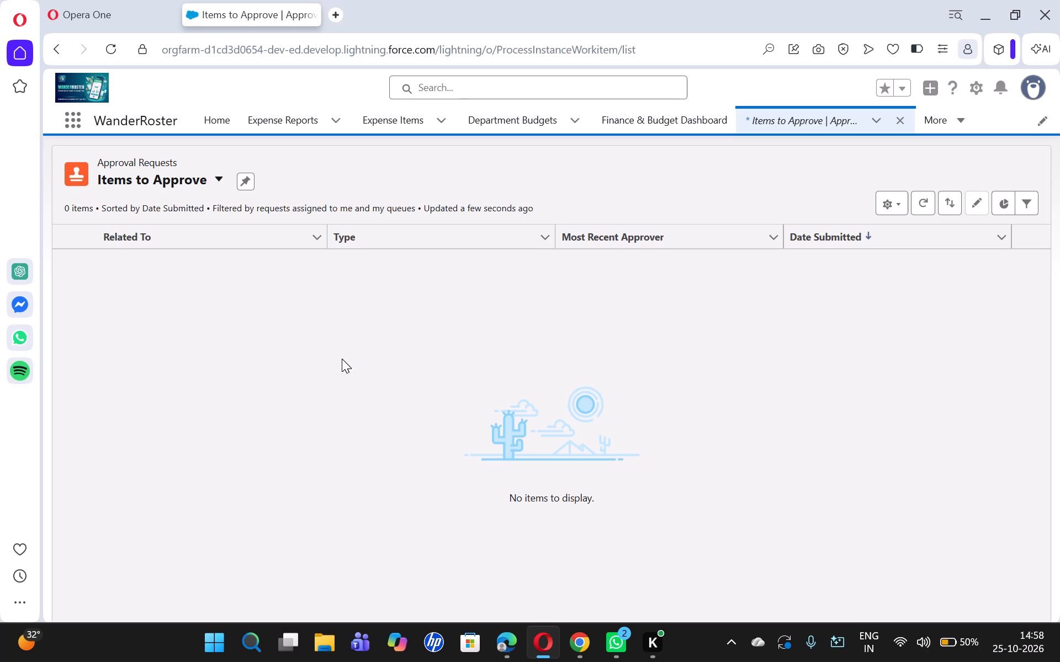
Check the list views available for Approval Requests and close its temporary navigation tab.
click(222, 185)
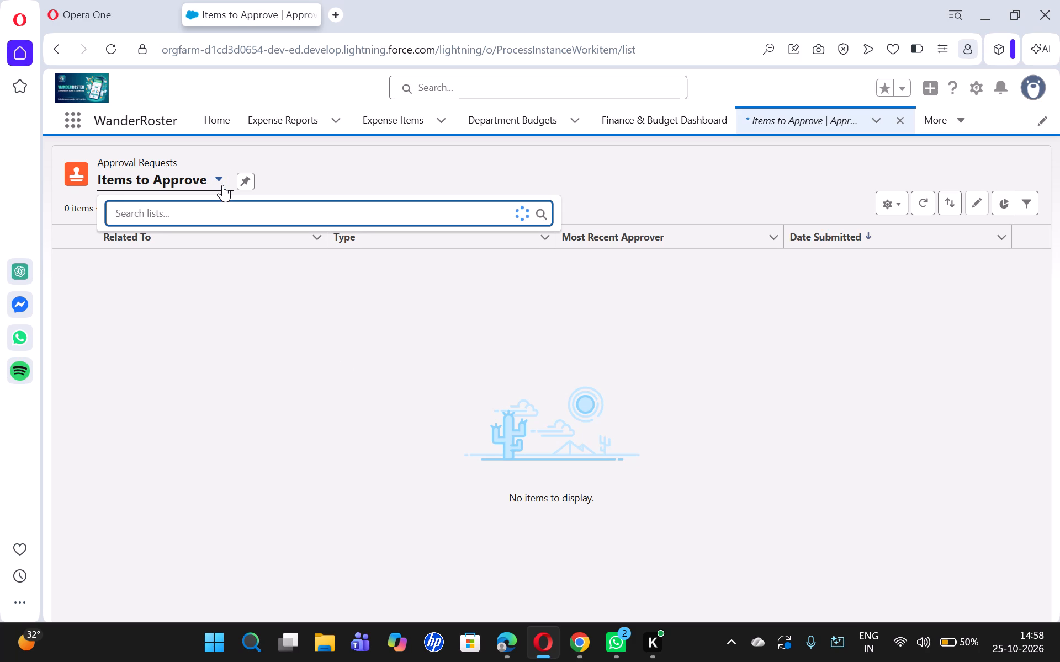
click(178, 268)
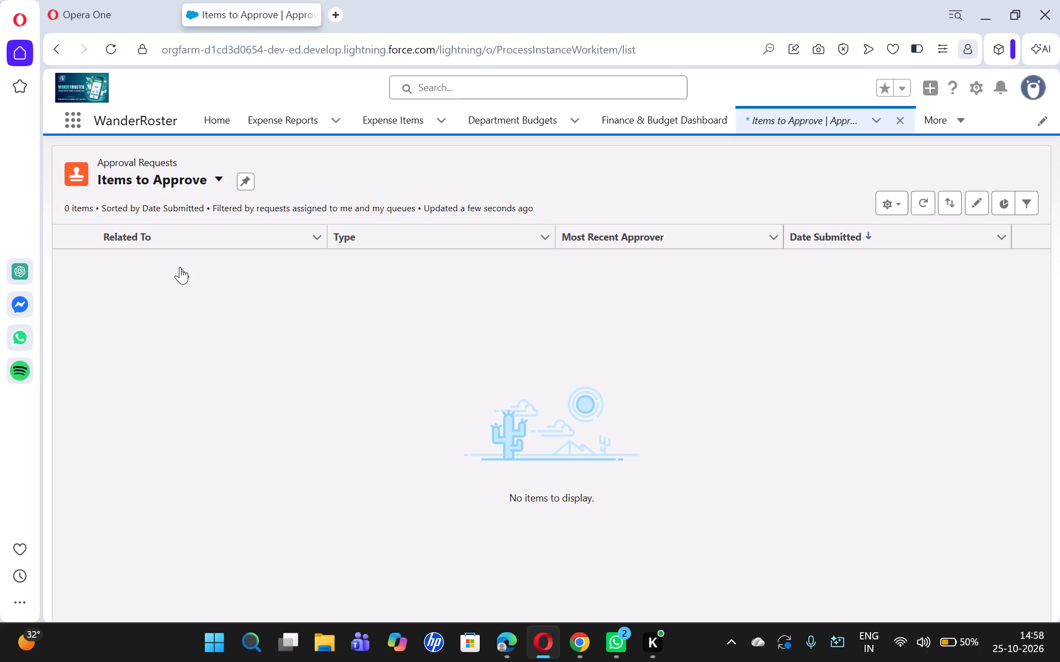
click(866, 154)
click(896, 121)
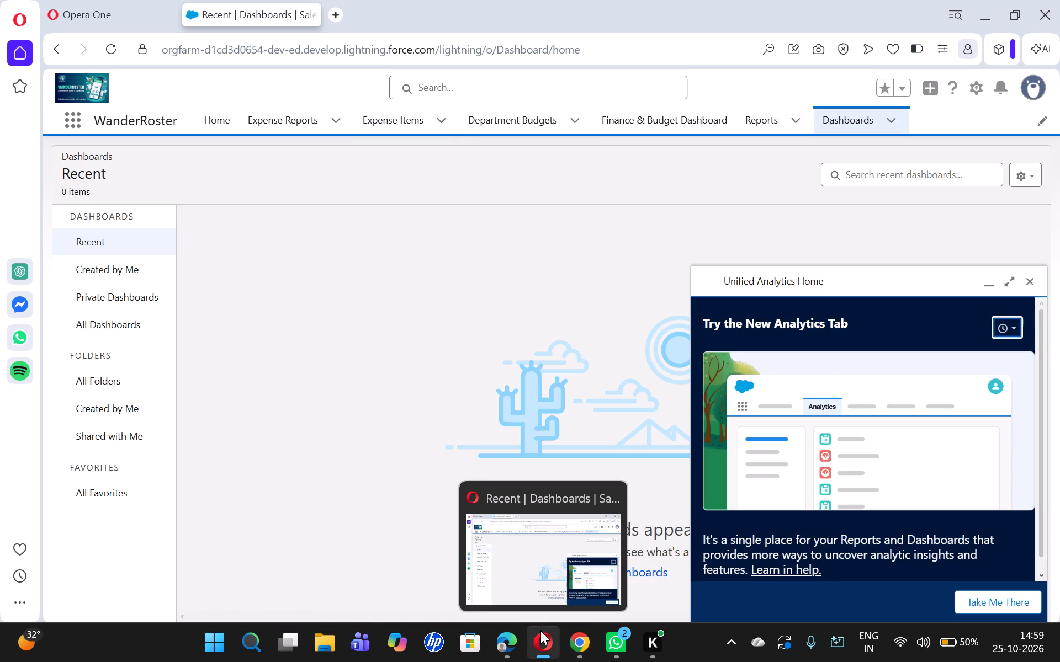
In the Chrome window, start a new expense report with travel request TR-00028, employee Travel Employee, department Sales and status Draft.
click(607, 572)
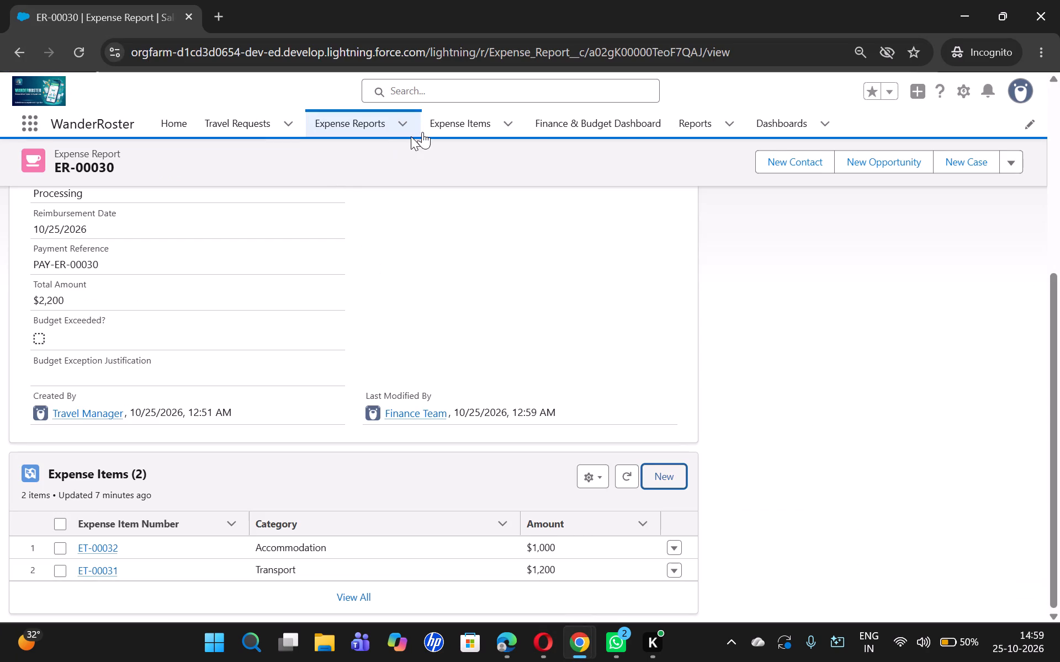
click(405, 118)
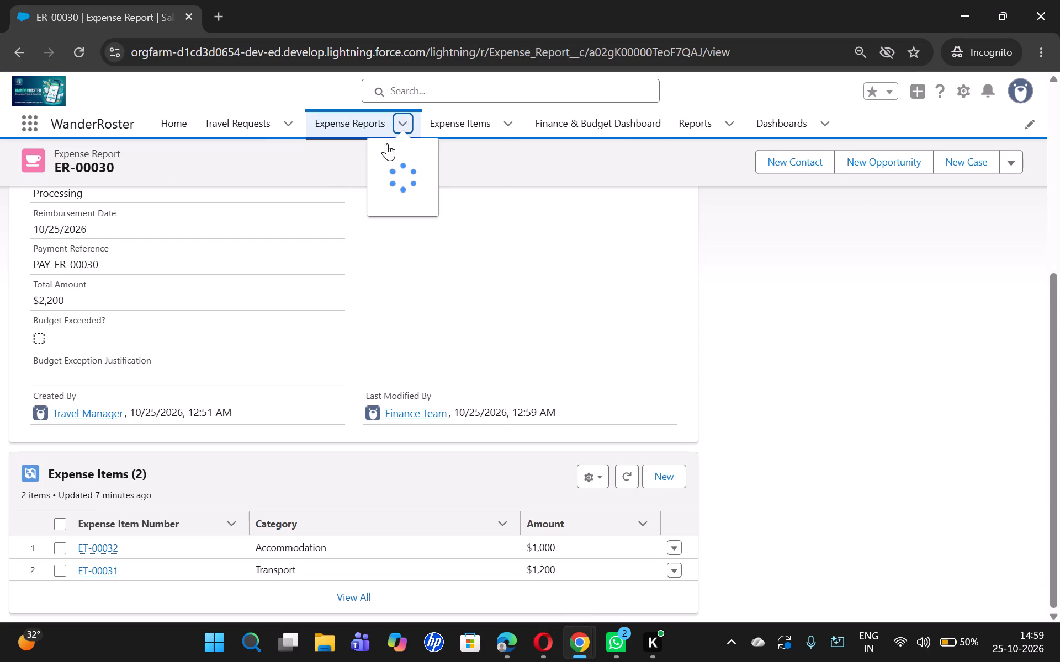
click(359, 163)
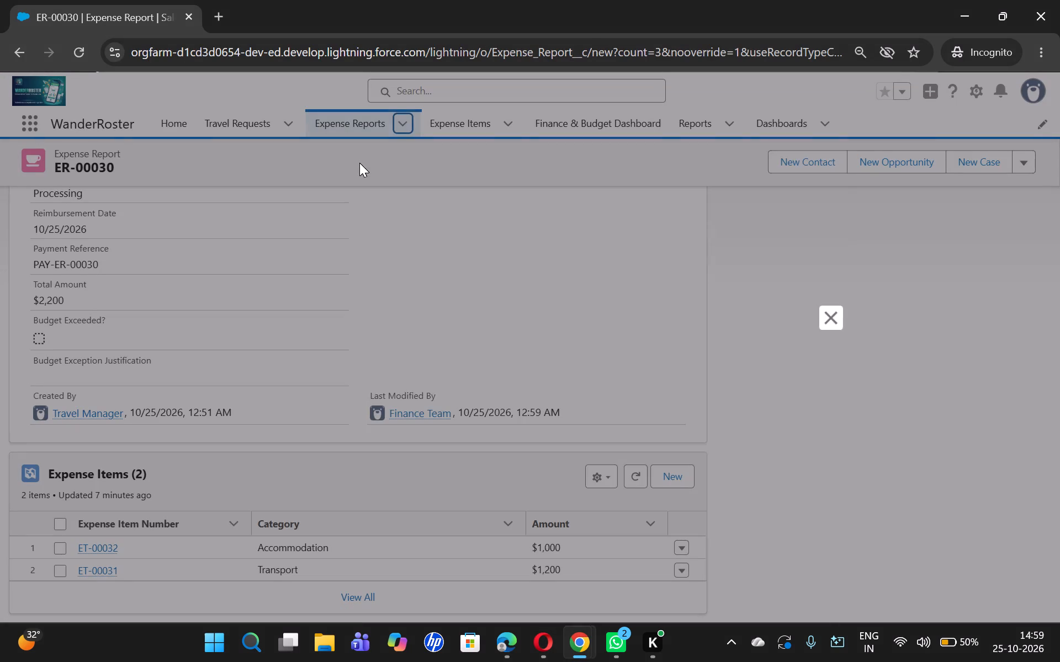
click(307, 288)
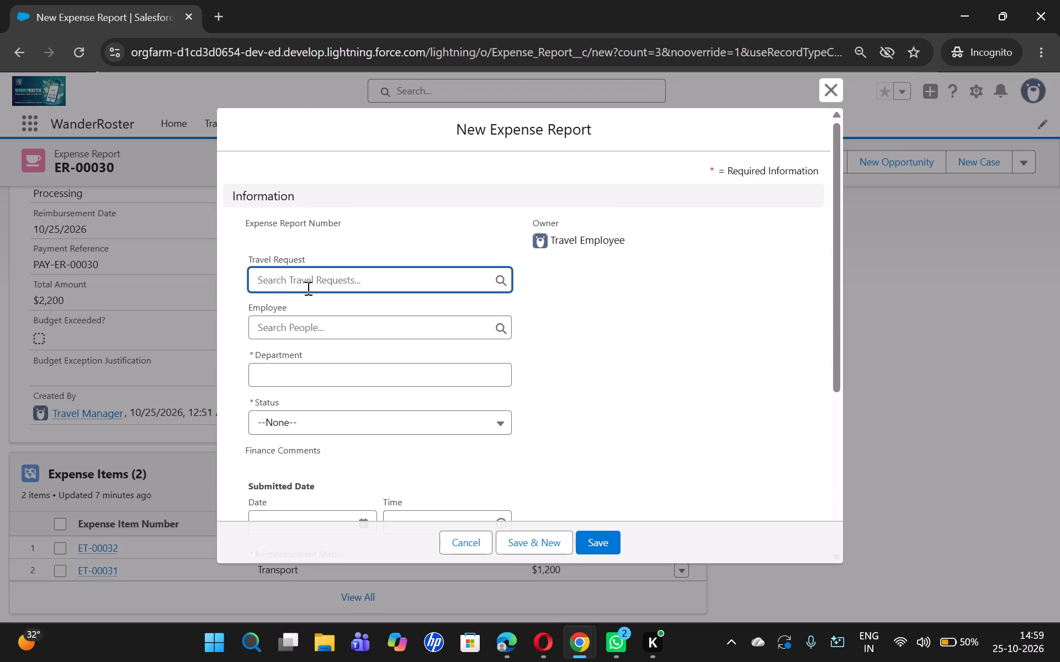
click(301, 324)
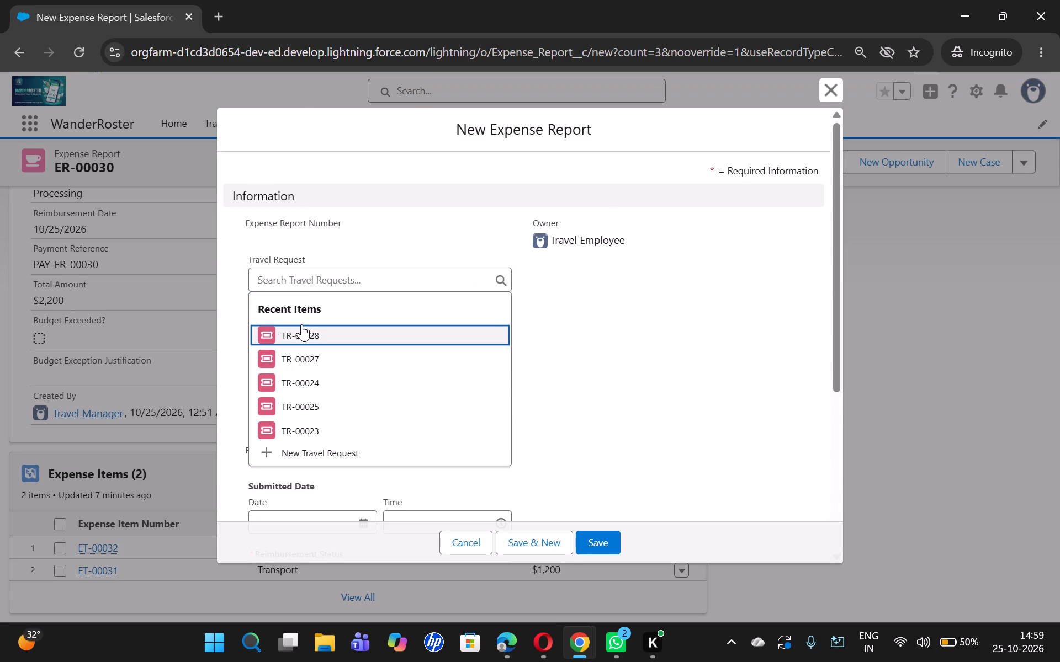
click(301, 324)
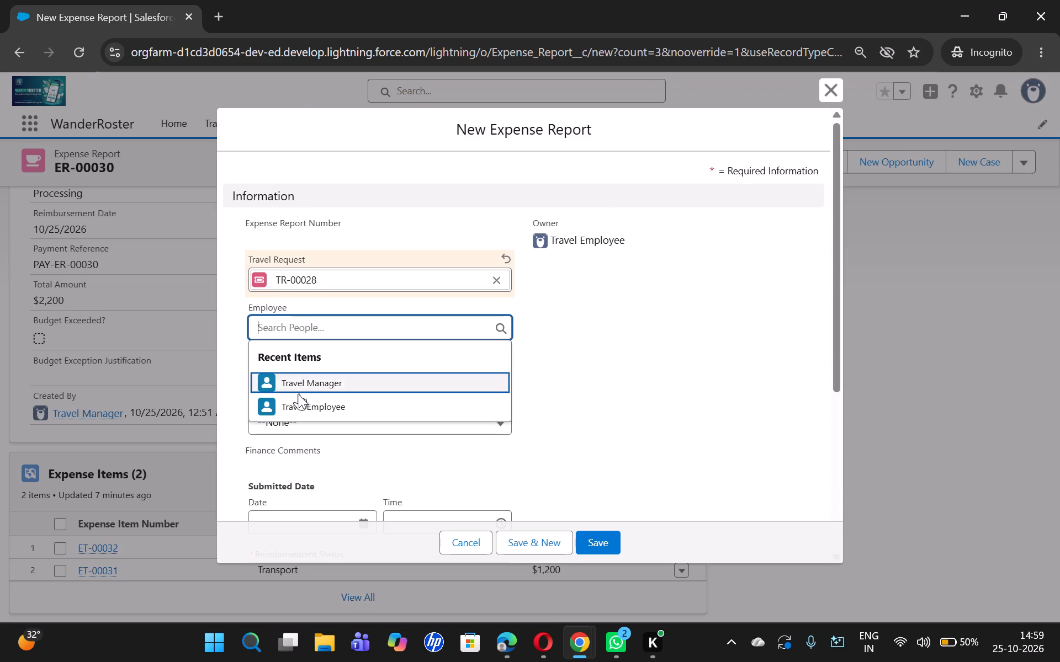
click(299, 399)
click(287, 383)
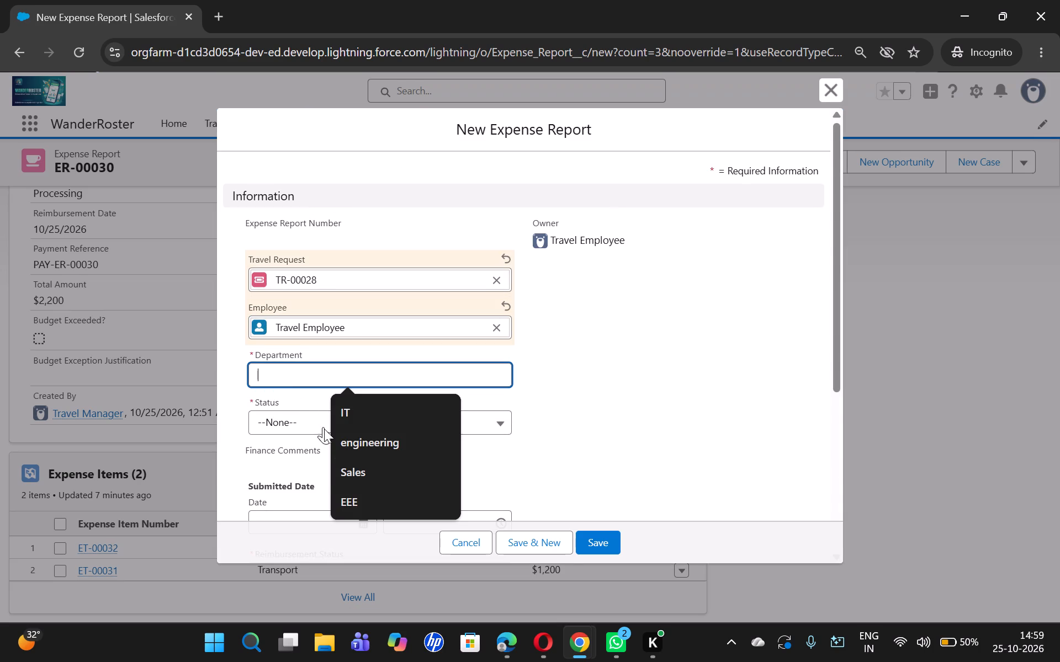
click(349, 483)
click(304, 430)
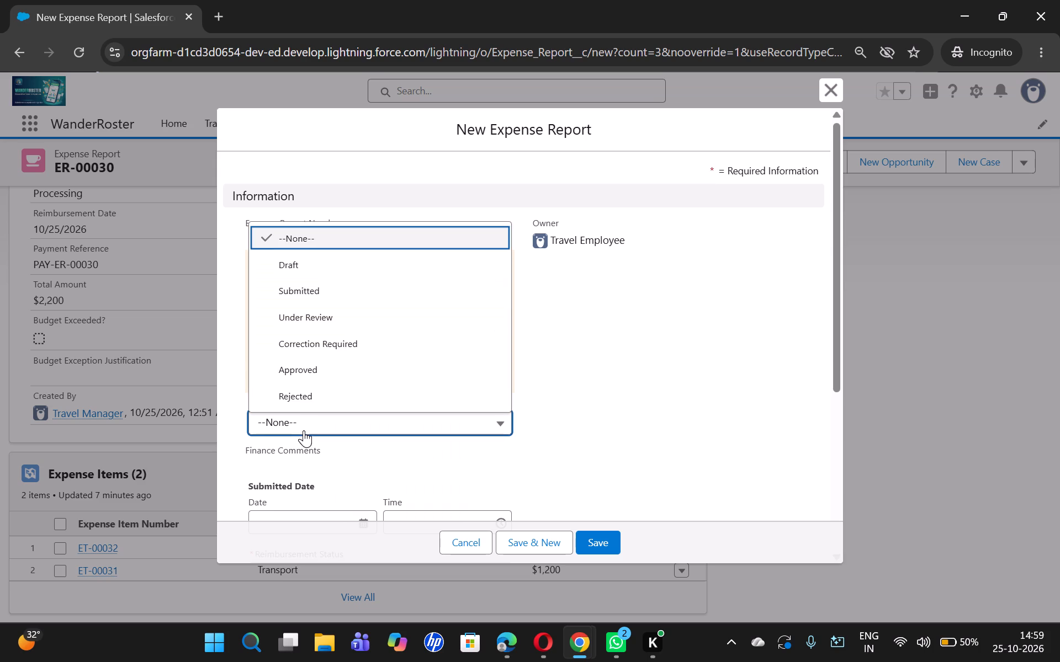
click(295, 255)
Set the submitted date to 10/25/2026 and the reimbursement status to Not Ready, and save the expense report.
scroll(295, 255, down, 3)
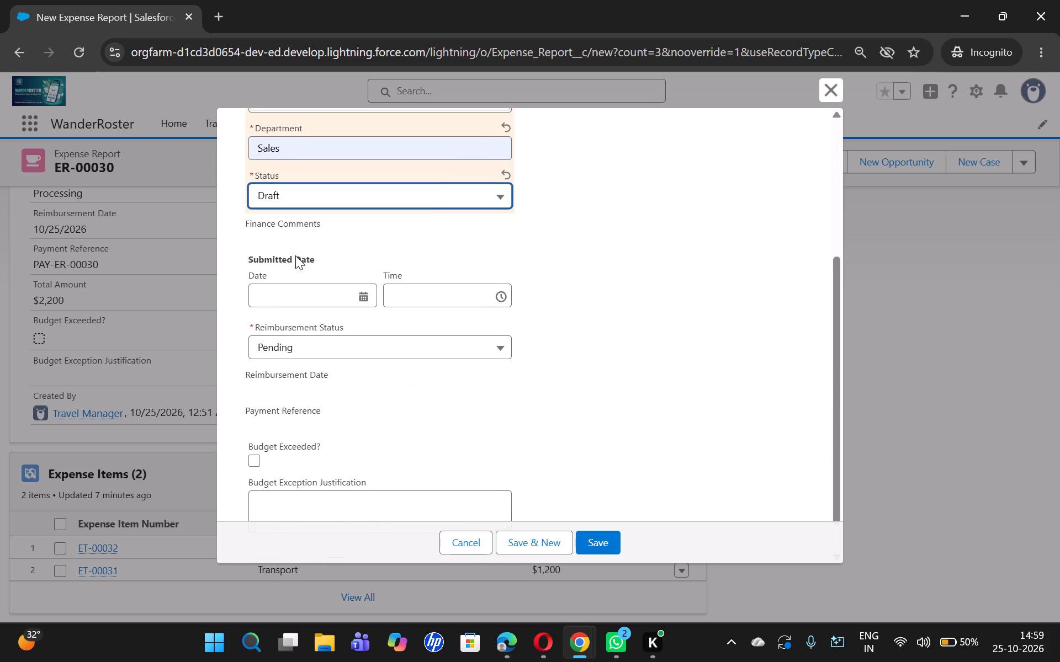
click(314, 295)
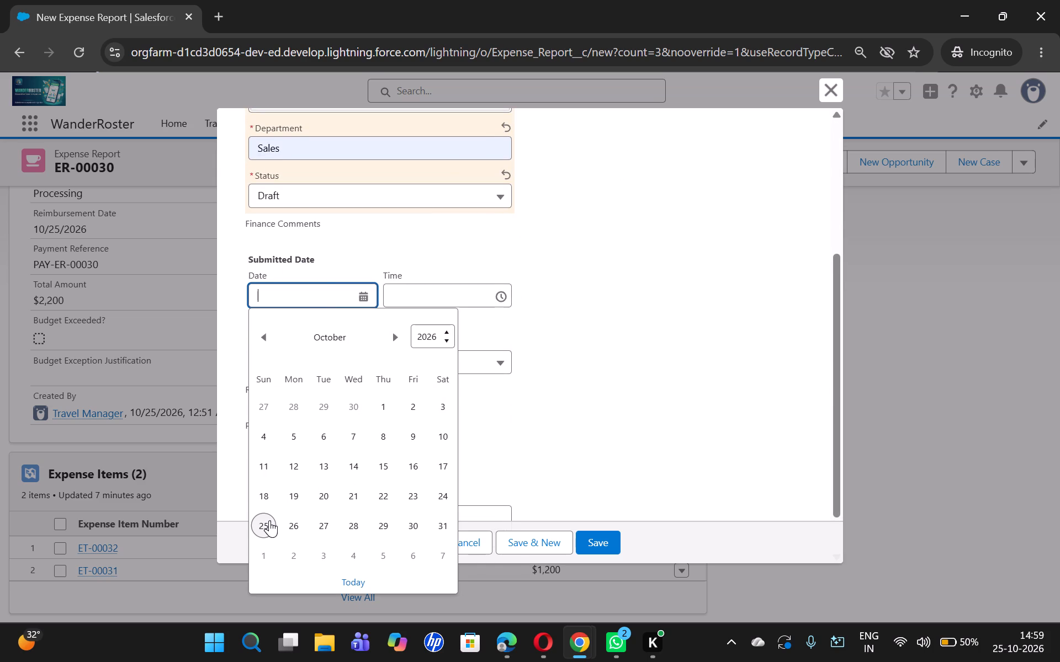
click(269, 520)
click(299, 358)
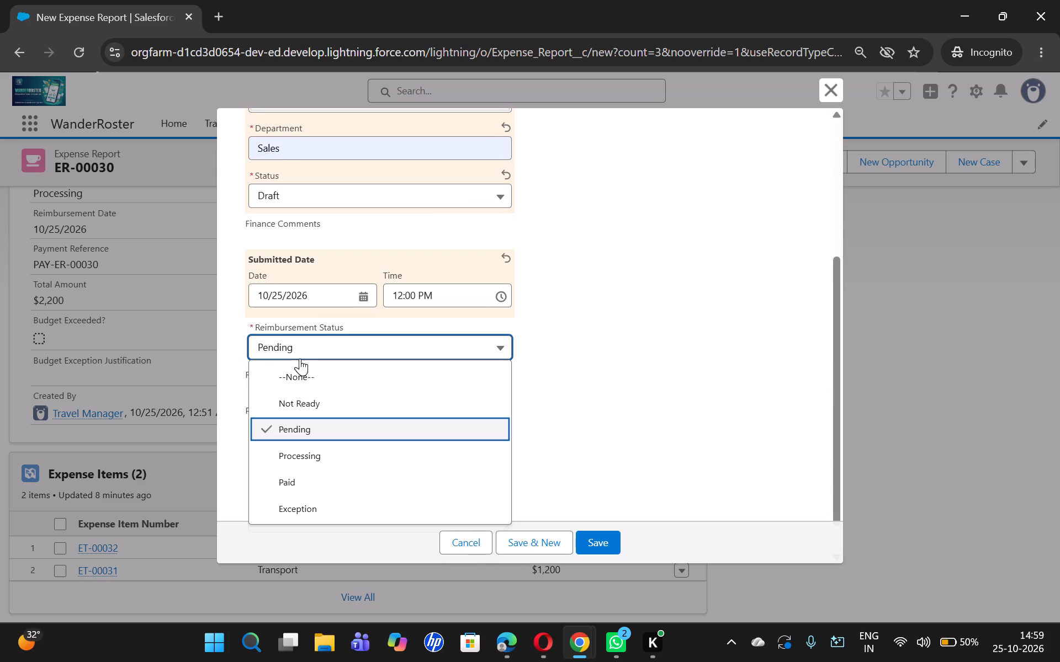
click(299, 391)
scroll(299, 391, down, 2)
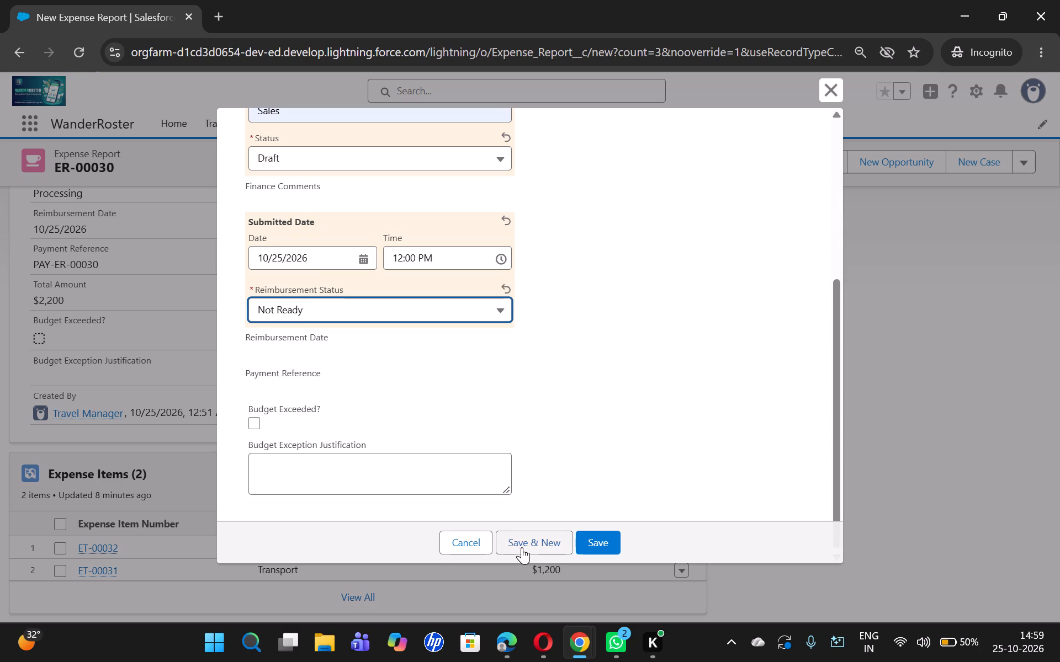
click(601, 535)
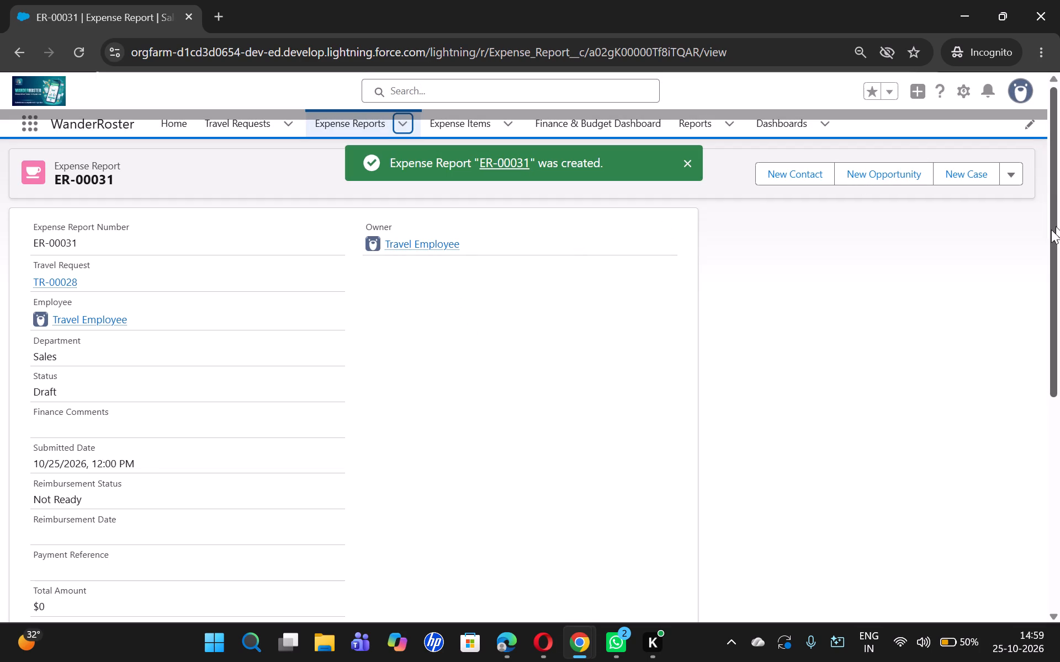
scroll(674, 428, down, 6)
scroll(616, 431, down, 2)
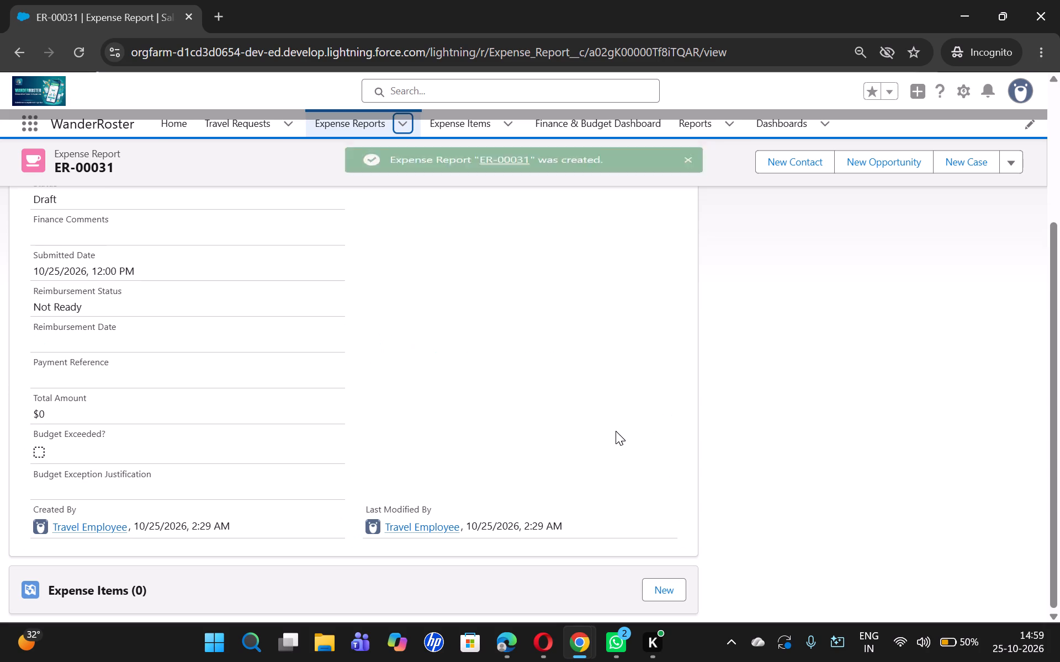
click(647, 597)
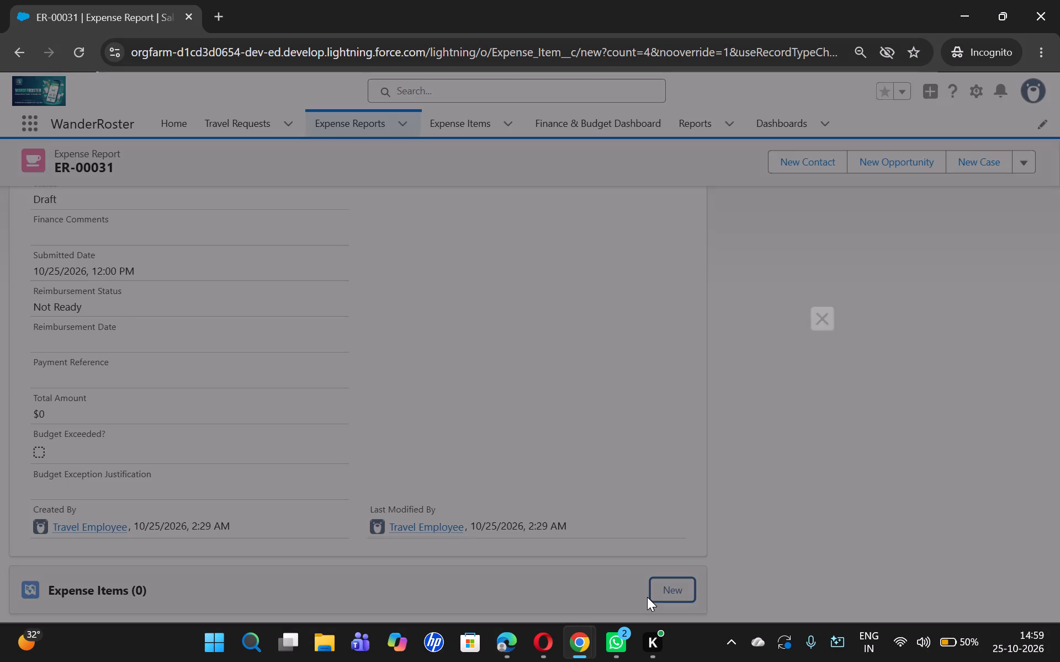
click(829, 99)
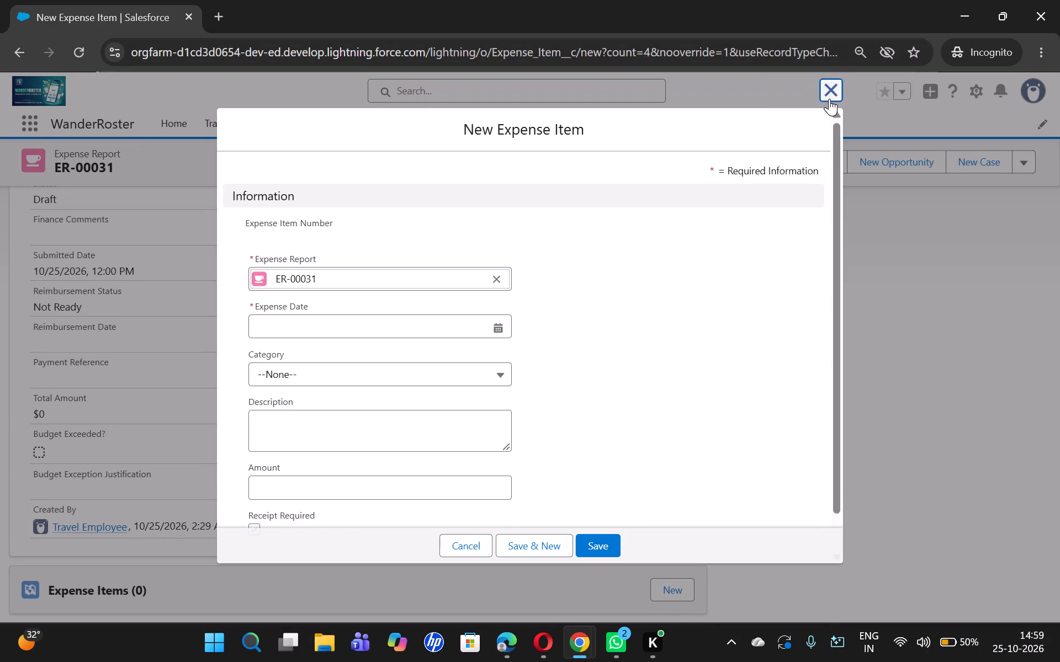
Submit the new expense report for approval without comments.
click(1016, 163)
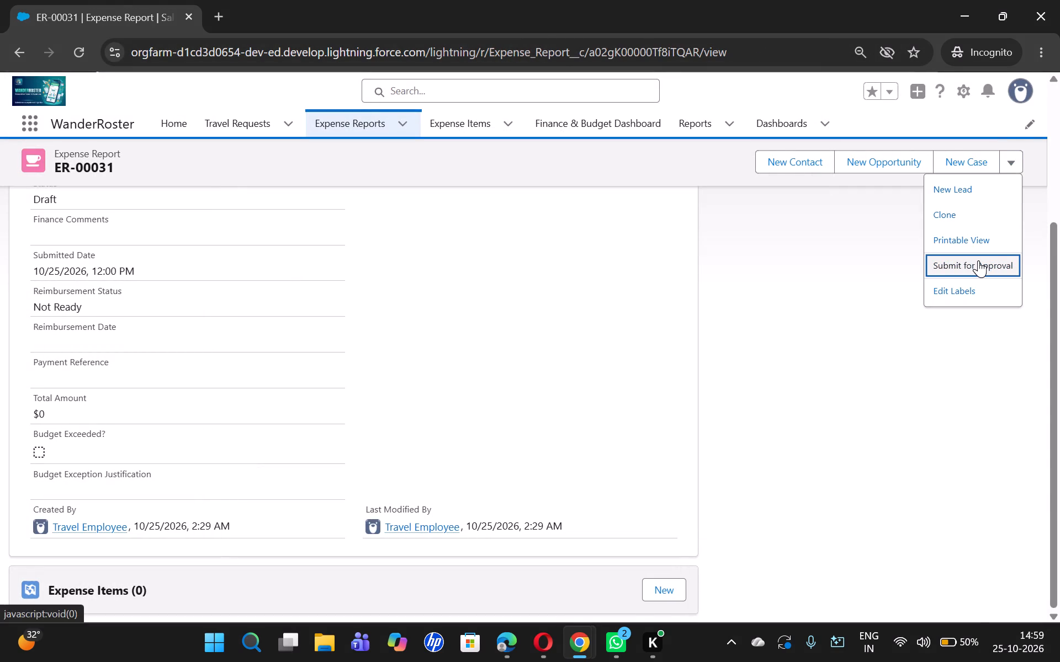
click(978, 260)
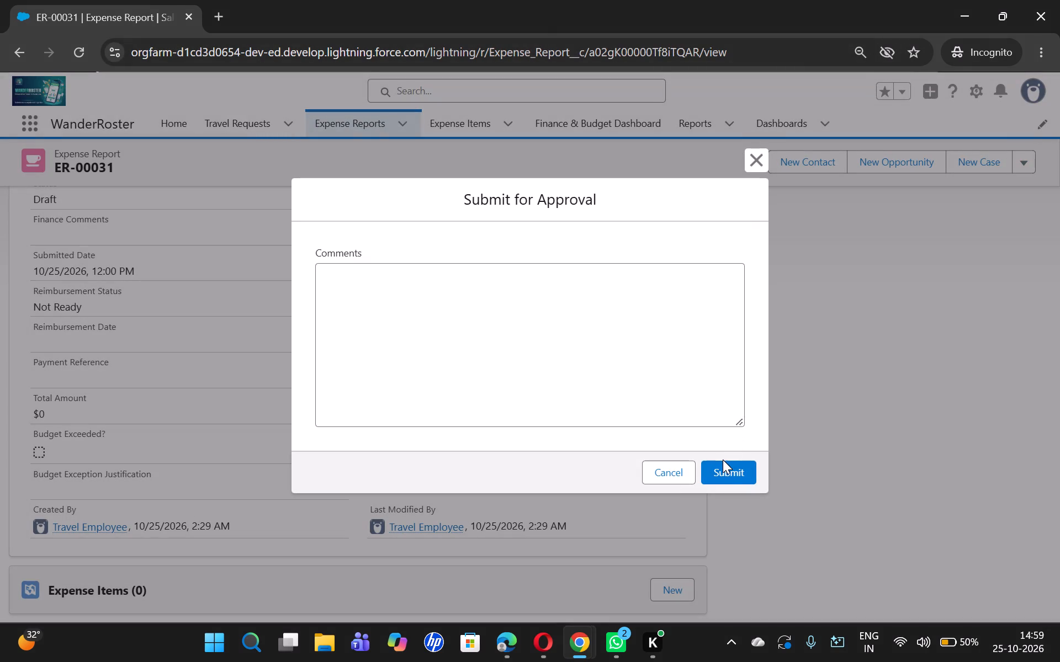
click(720, 468)
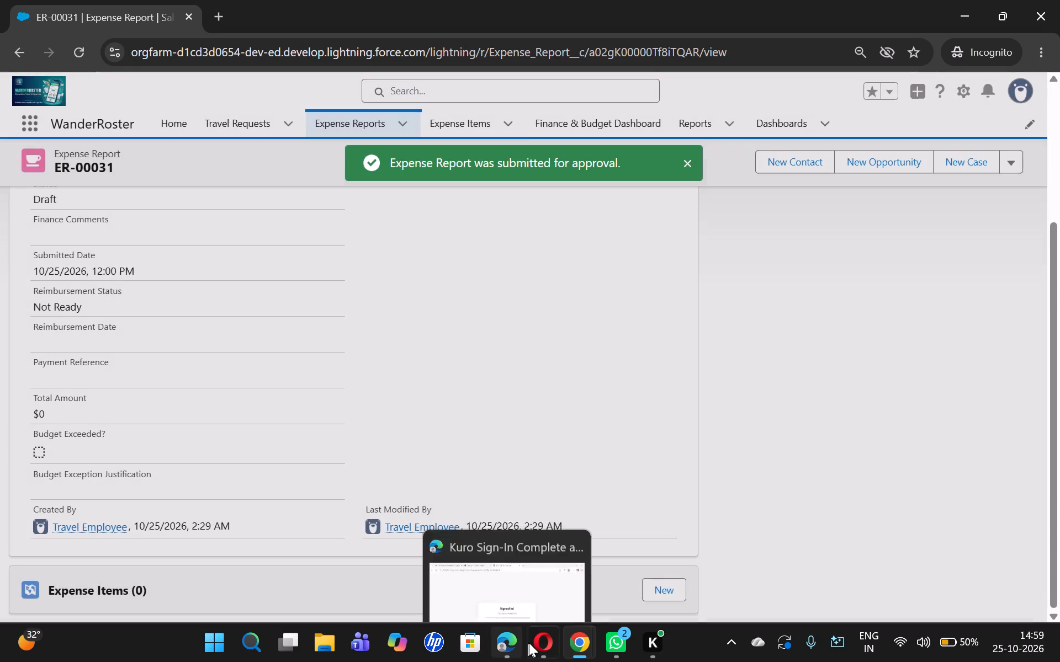
Switch to the Opera window, dismiss the Unified Analytics Home pop-up, and check the notifications for the approval request.
click(532, 642)
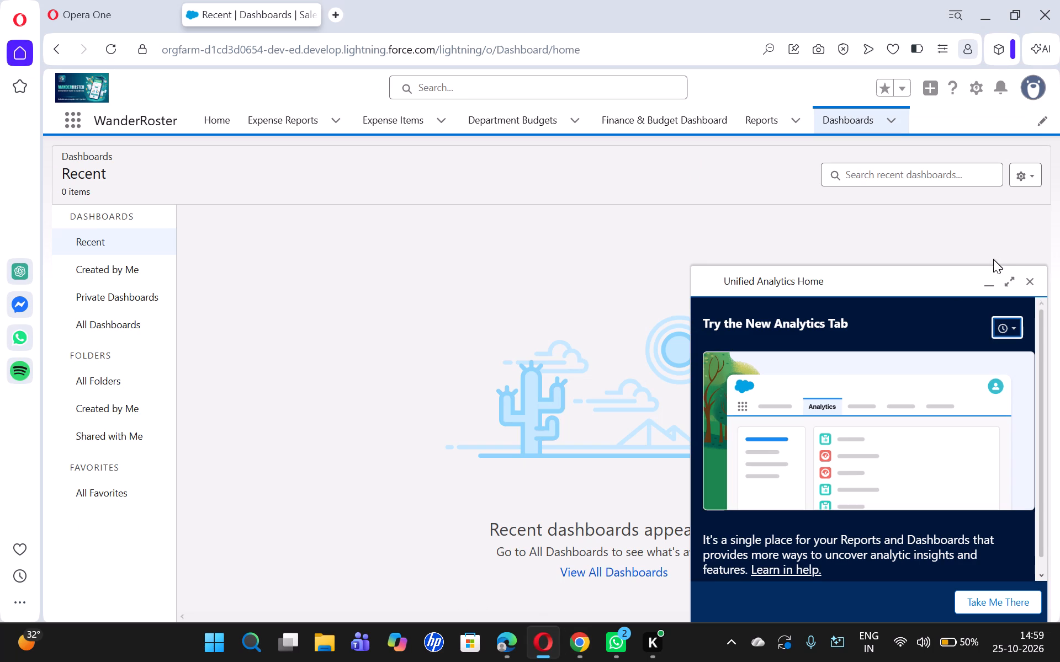
click(1033, 281)
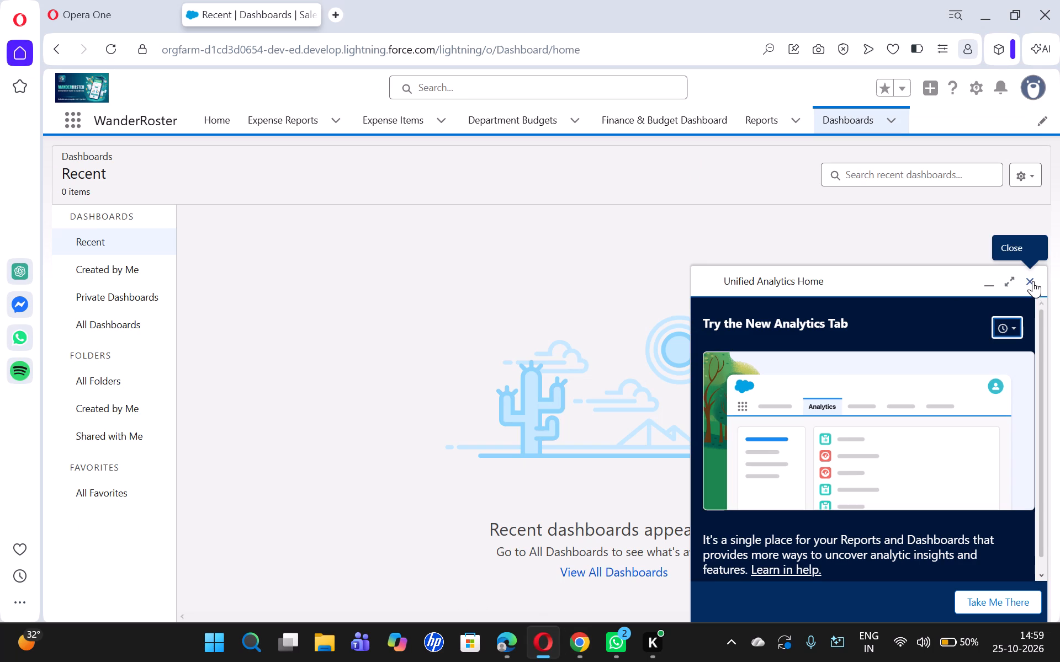
scroll(494, 280, up, 4)
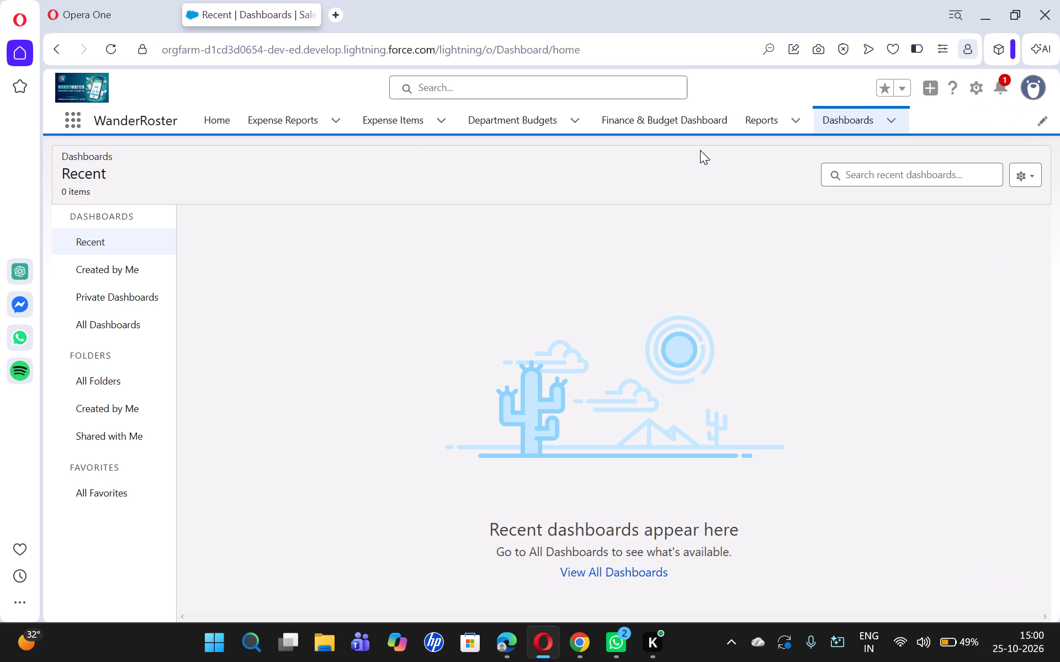
click(996, 92)
click(998, 90)
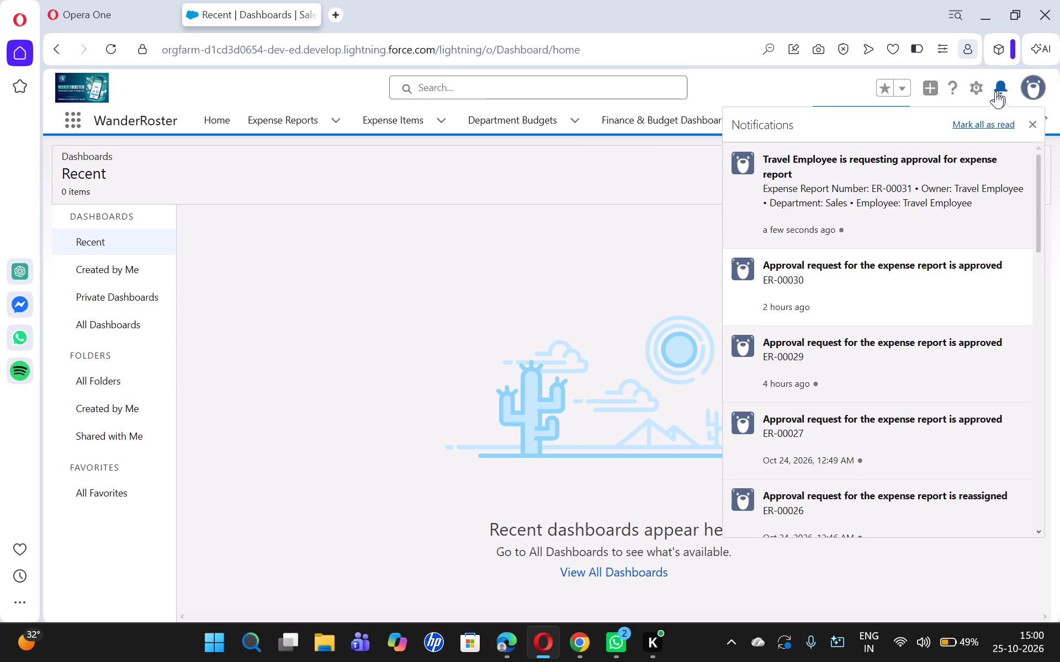
click(470, 274)
Find Approval Requests with the search "app" and open the pending request for ER-00031.
click(77, 108)
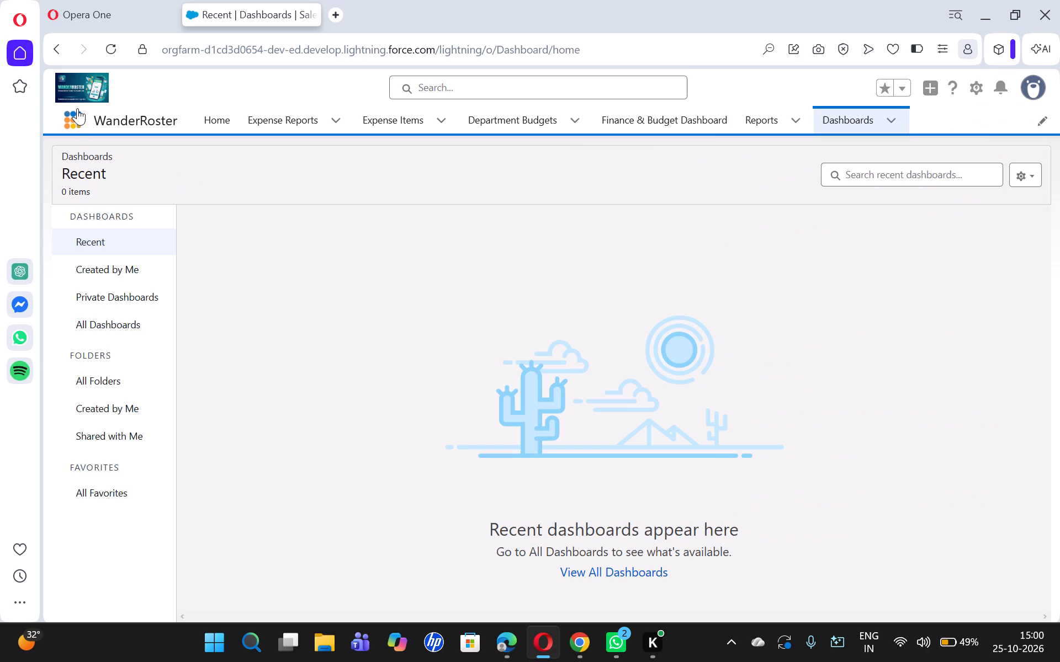
text(app)
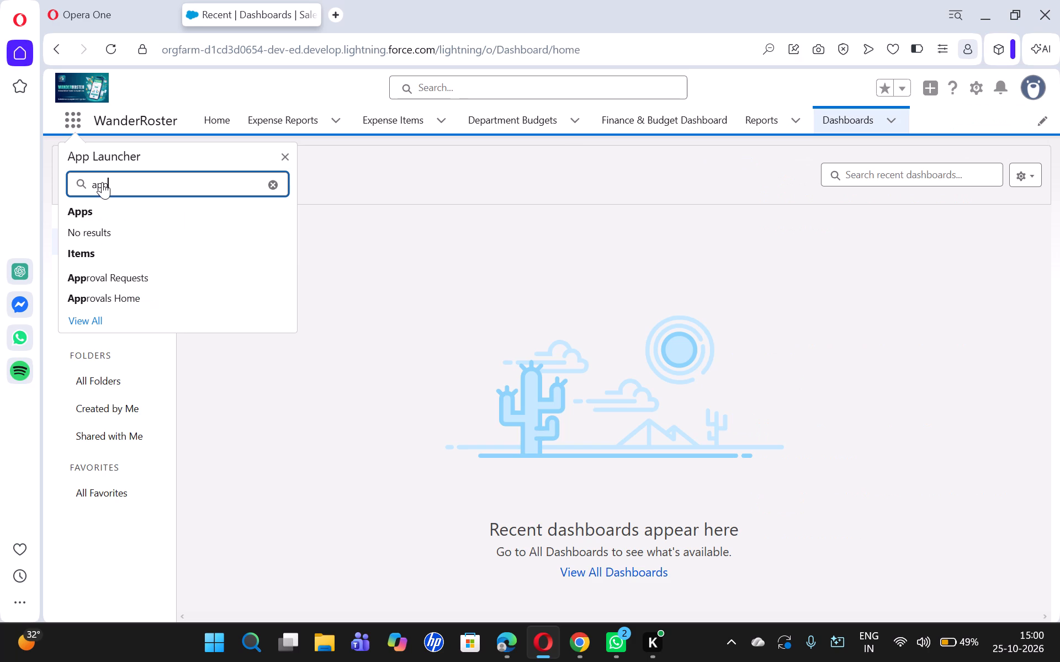
click(116, 284)
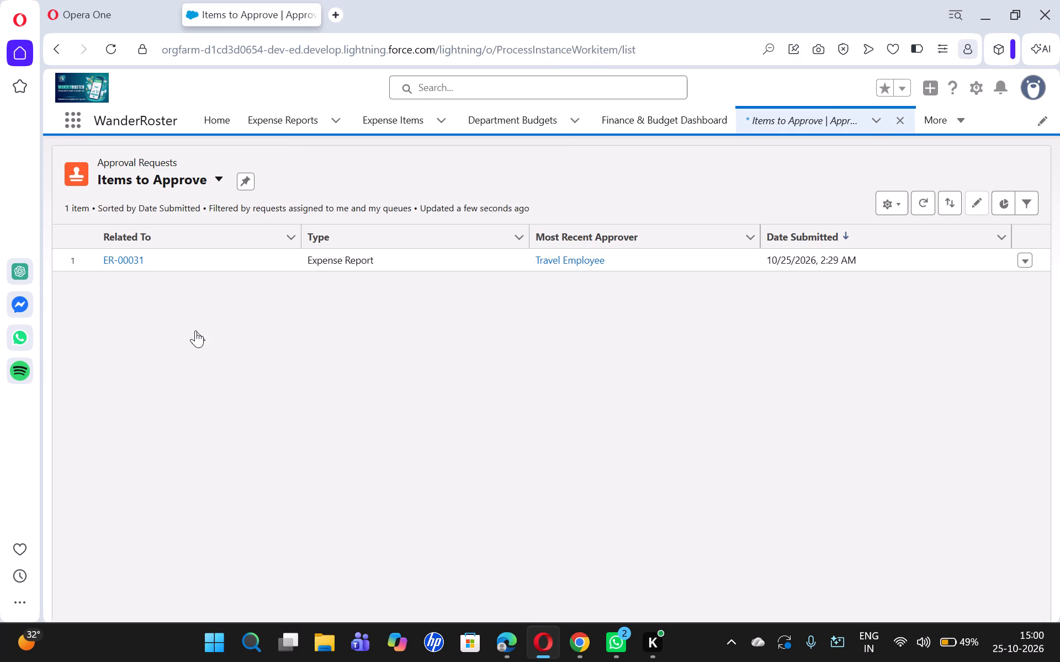
click(134, 257)
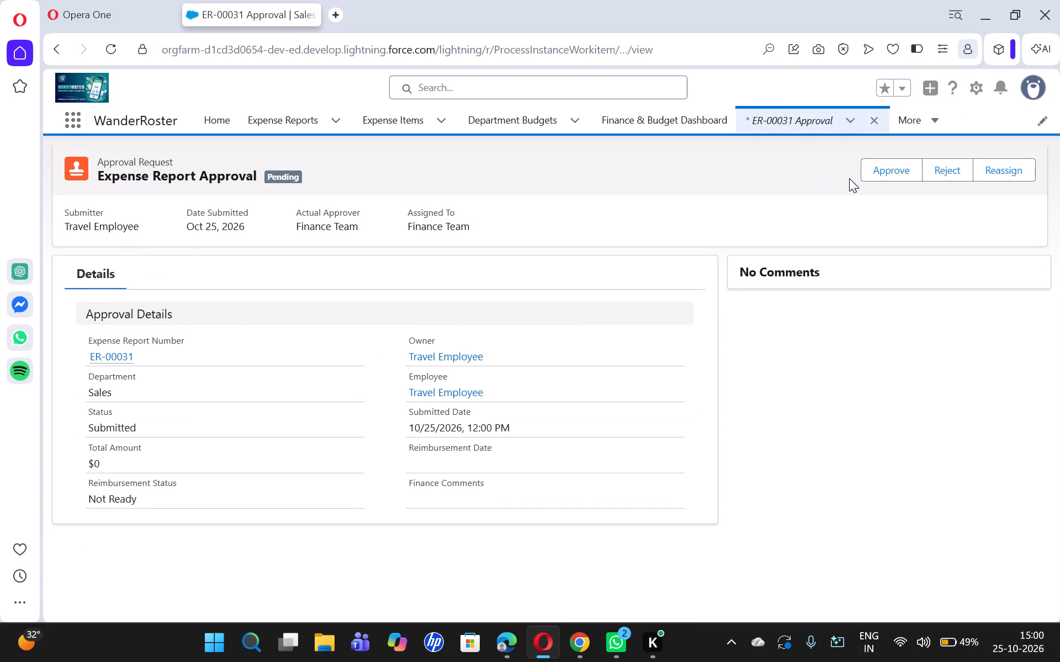
Close the approval's temporary navigation tab and open the ER-00031 approval request from its notification.
click(871, 120)
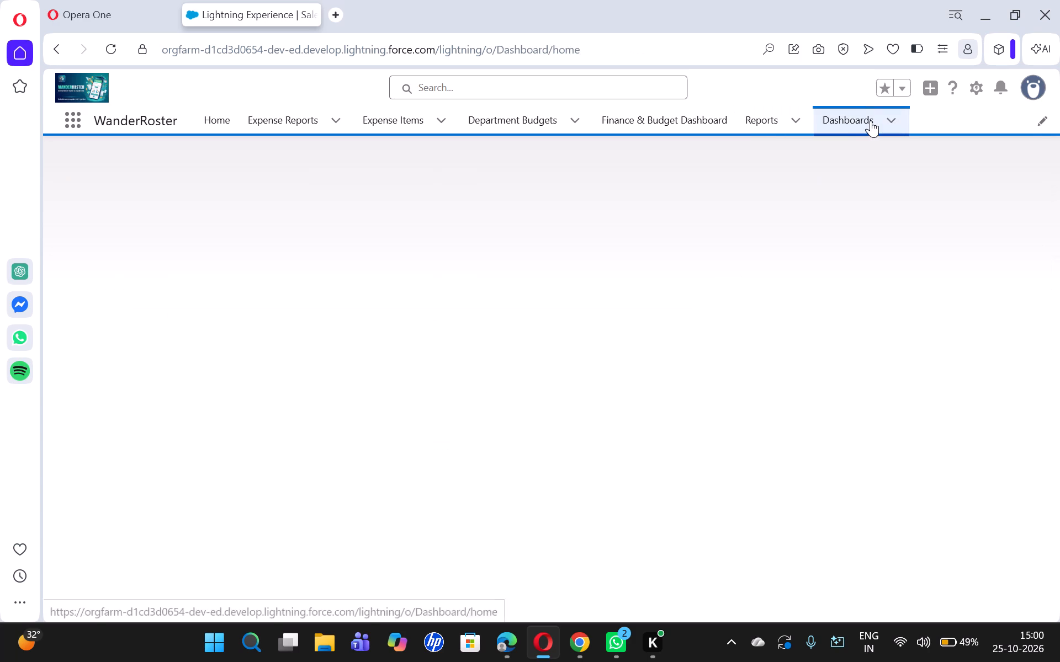
click(1003, 85)
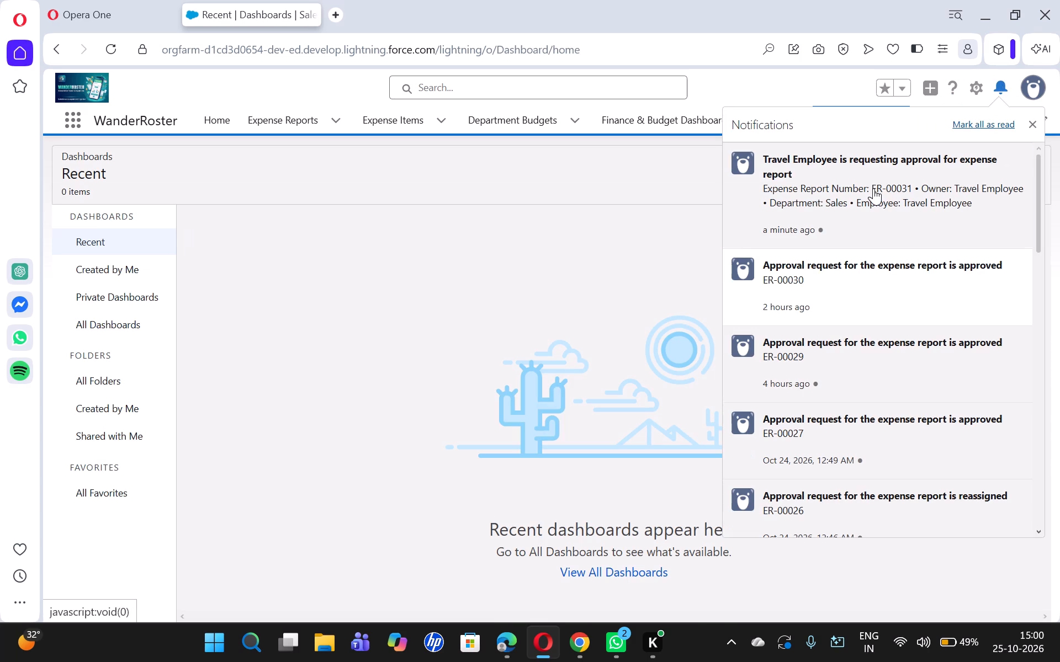
click(873, 188)
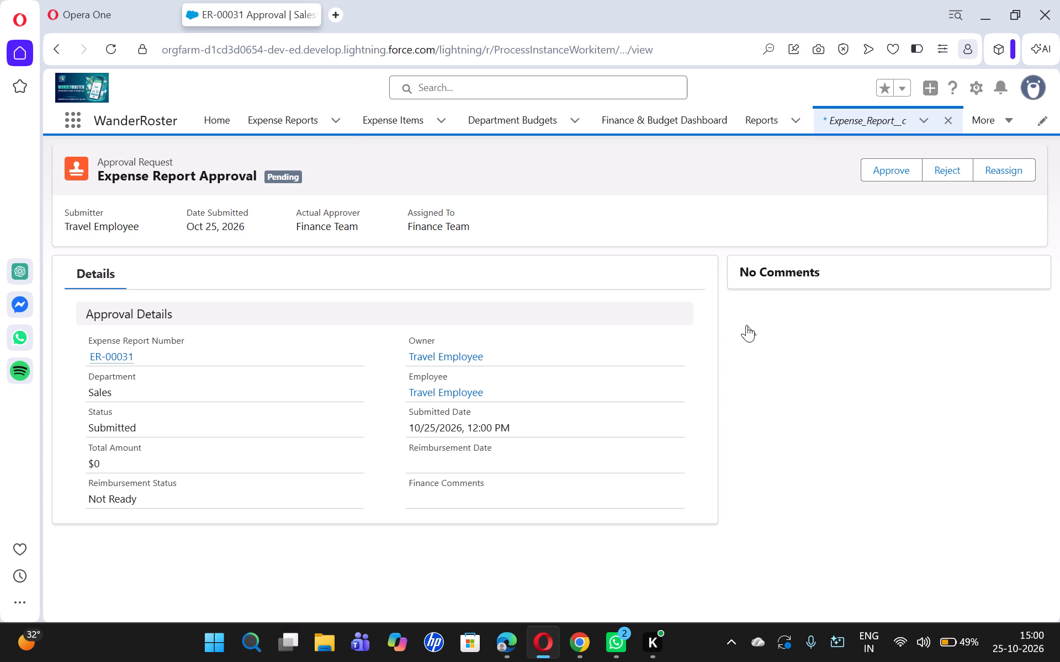
Open expense report ER-00031 from the recently viewed Expense Reports list.
click(310, 114)
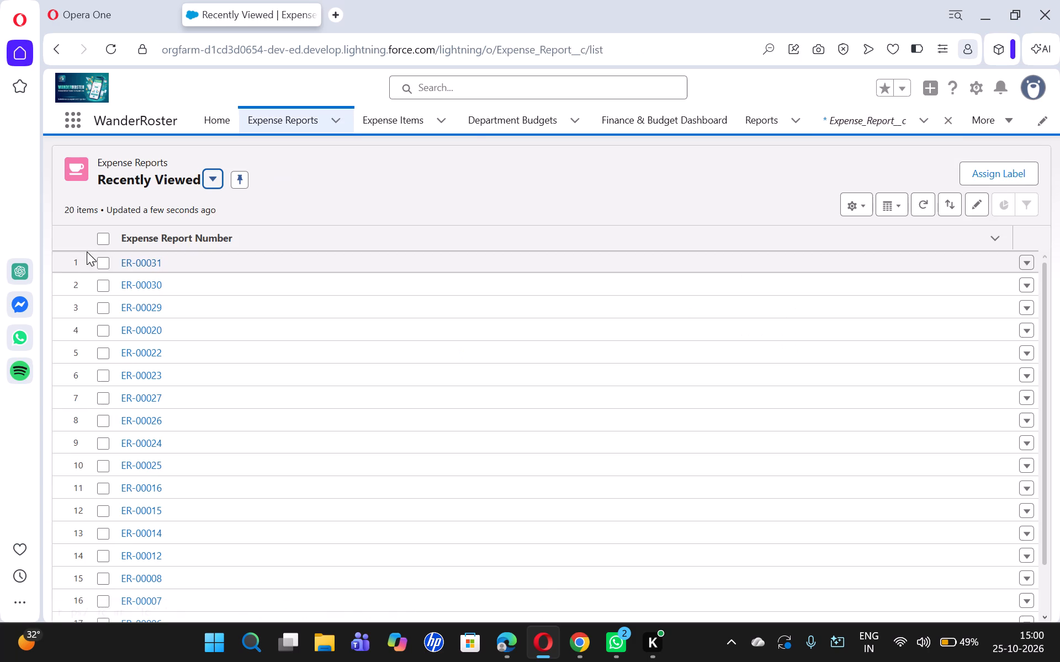
scroll(346, 295, left, 2)
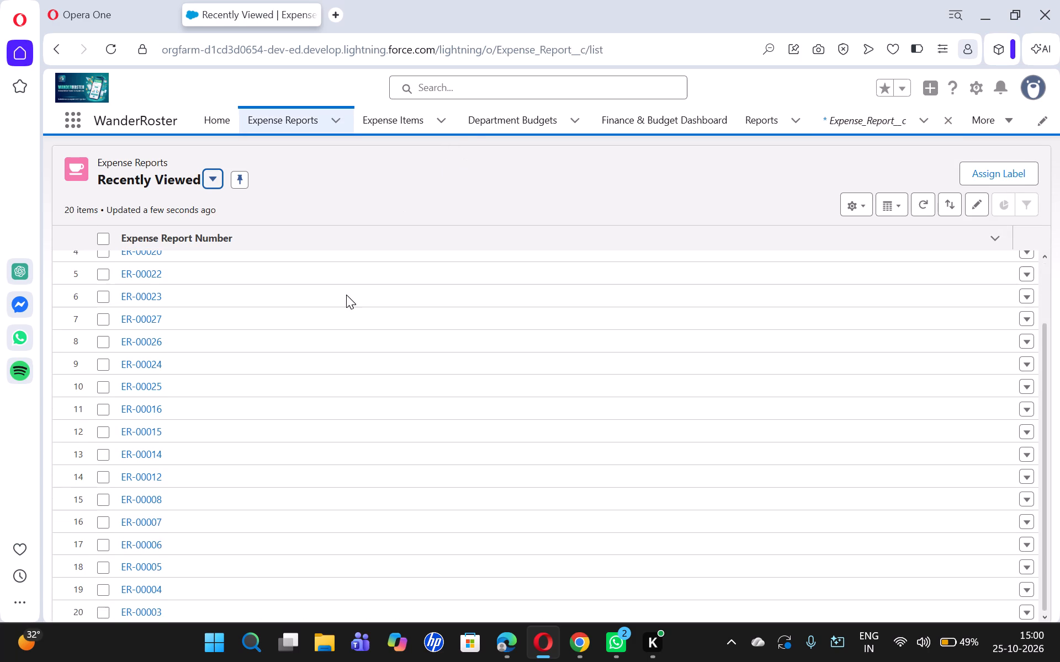
scroll(346, 295, left, 2)
click(149, 260)
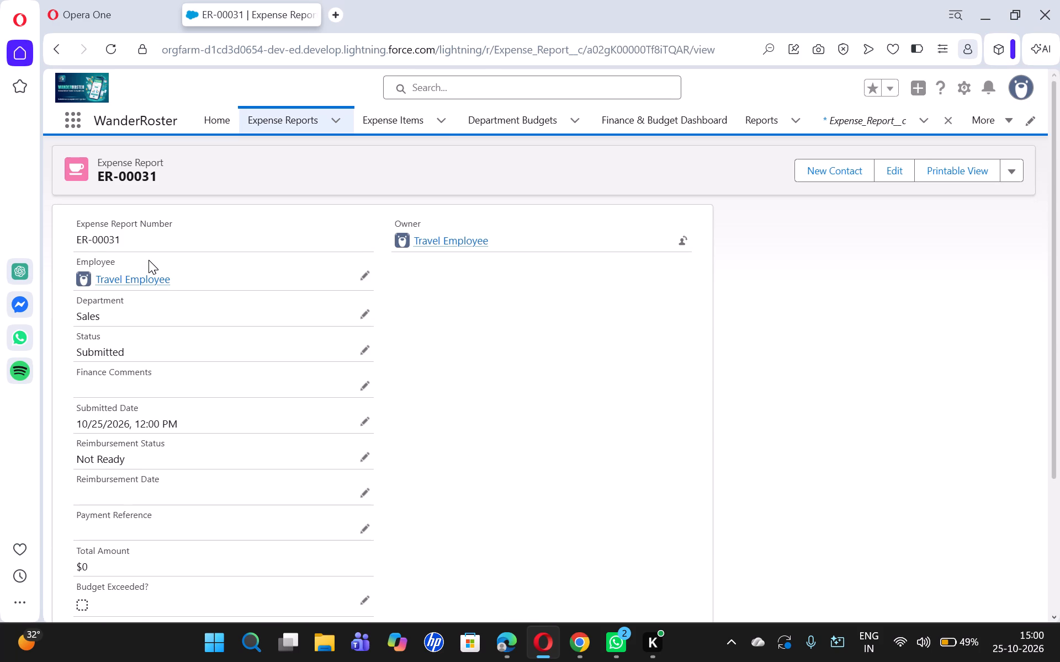
Compare the fields and related items of expense report ER-00031 in Opera with the Travel Employee's view in the incognito Chrome window.
scroll(149, 260, left, 1)
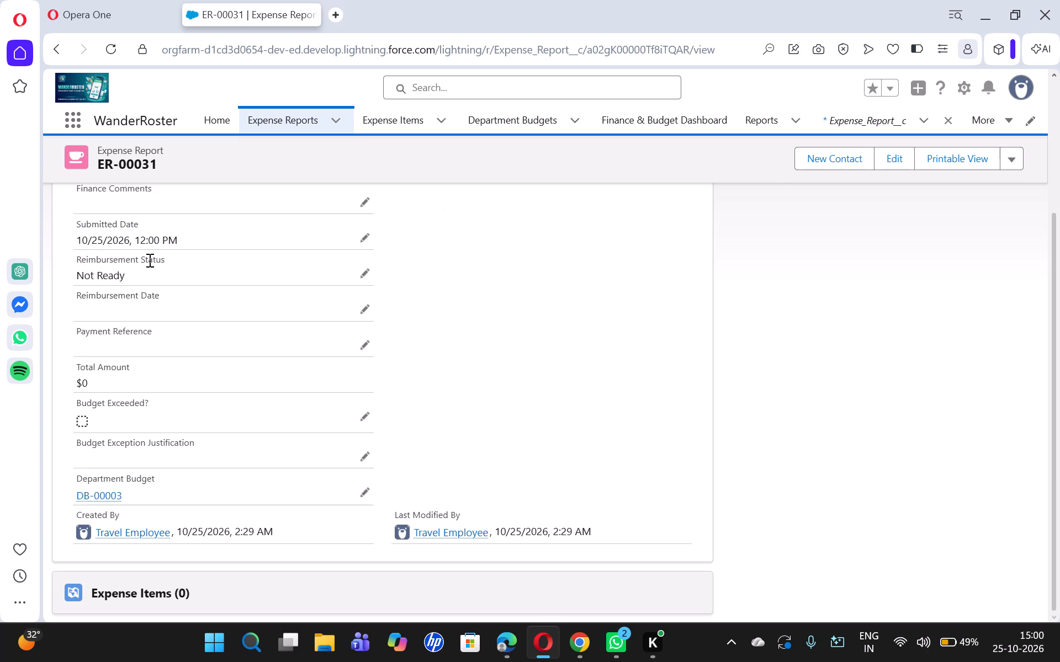
scroll(149, 260, left, 1)
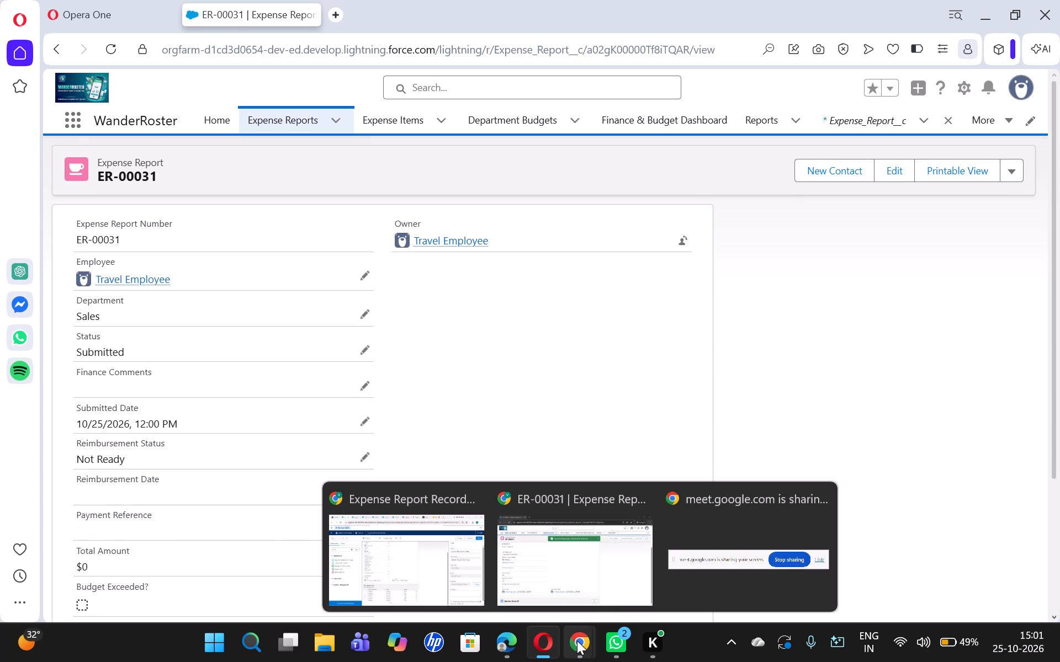
click(574, 553)
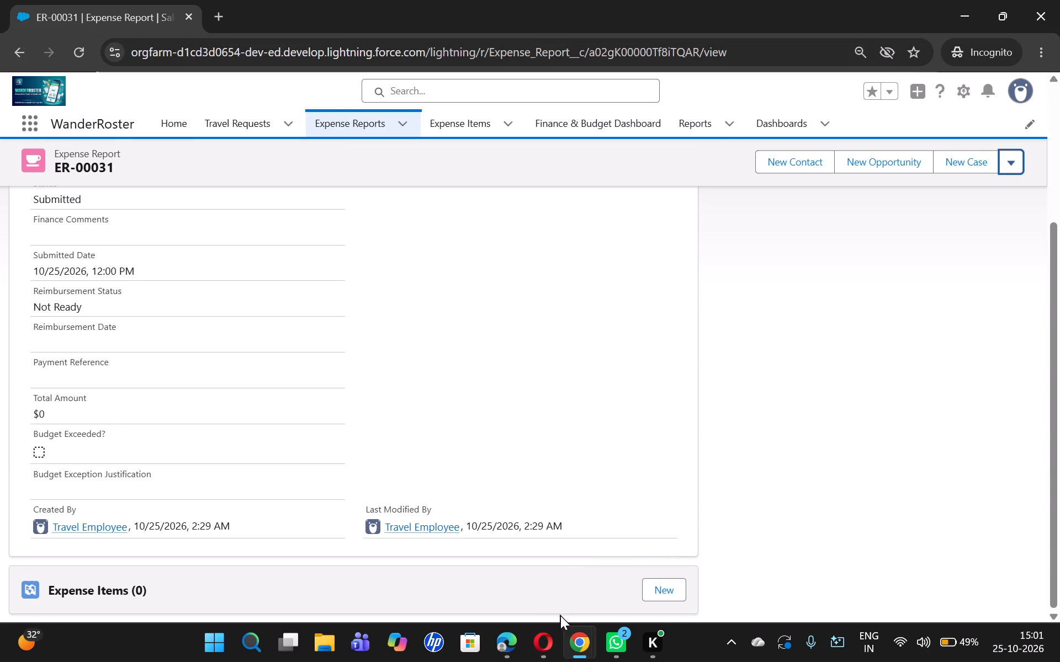
scroll(508, 501, down, 4)
scroll(786, 312, up, 4)
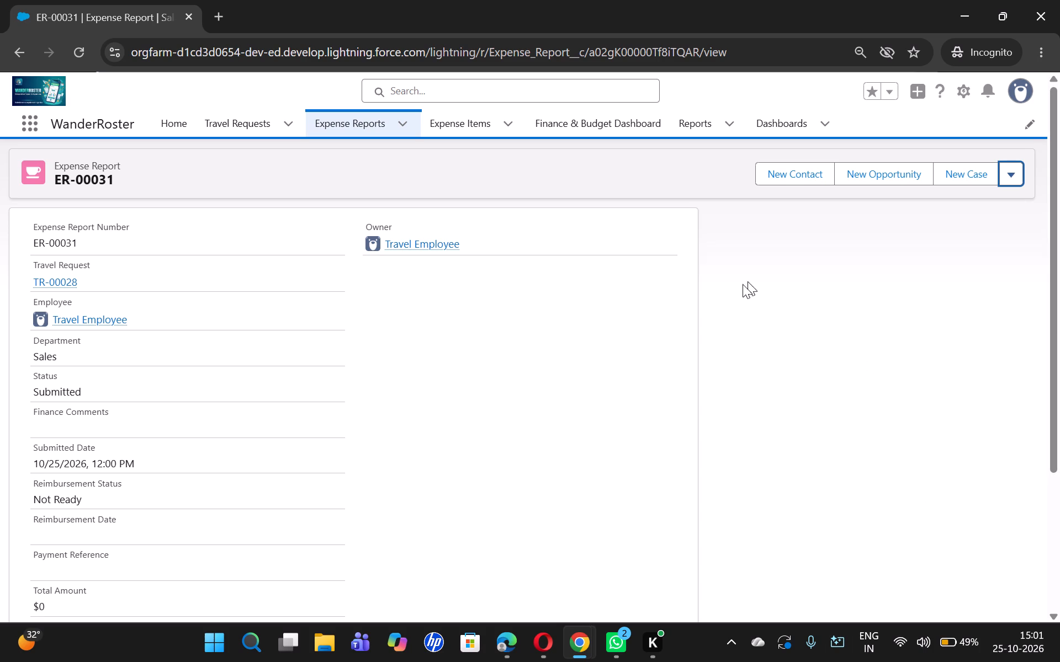
scroll(490, 426, down, 1)
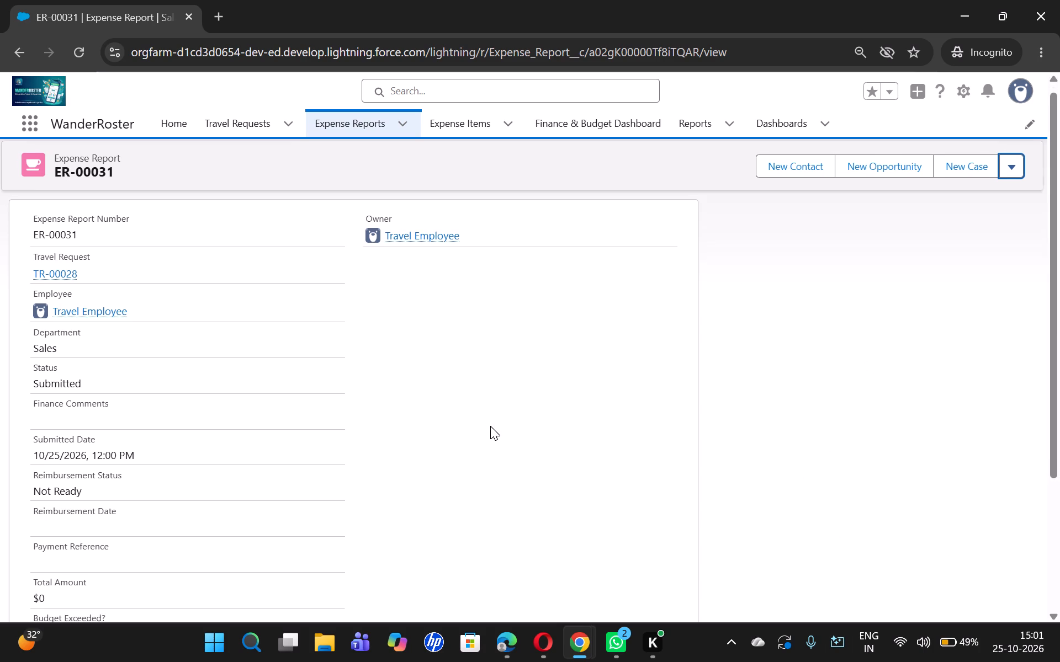
scroll(490, 426, down, 1)
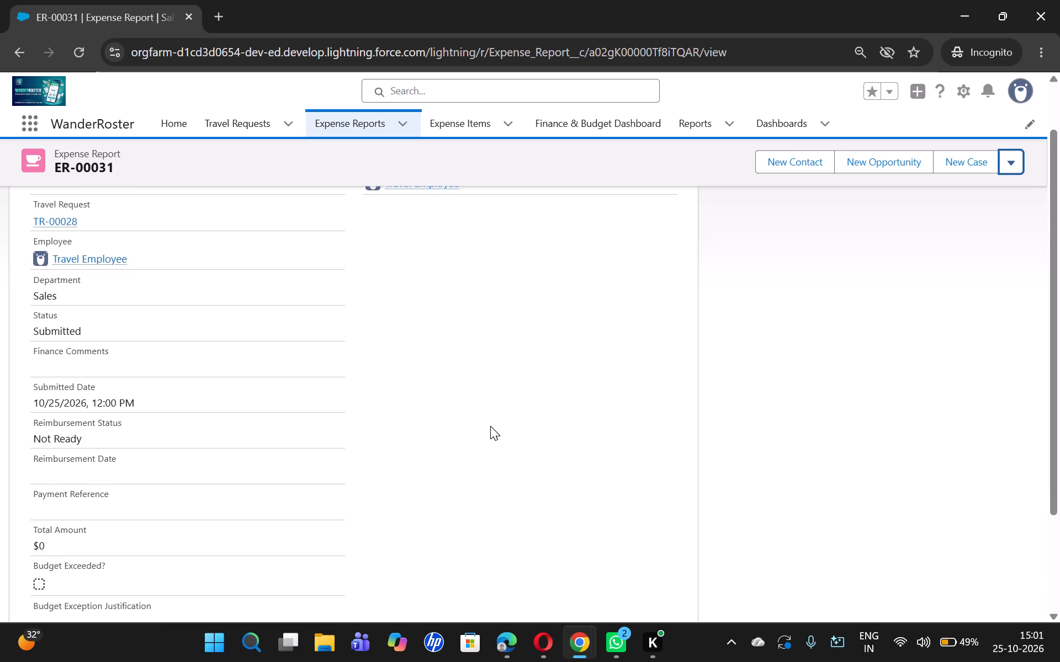
scroll(490, 426, down, 1)
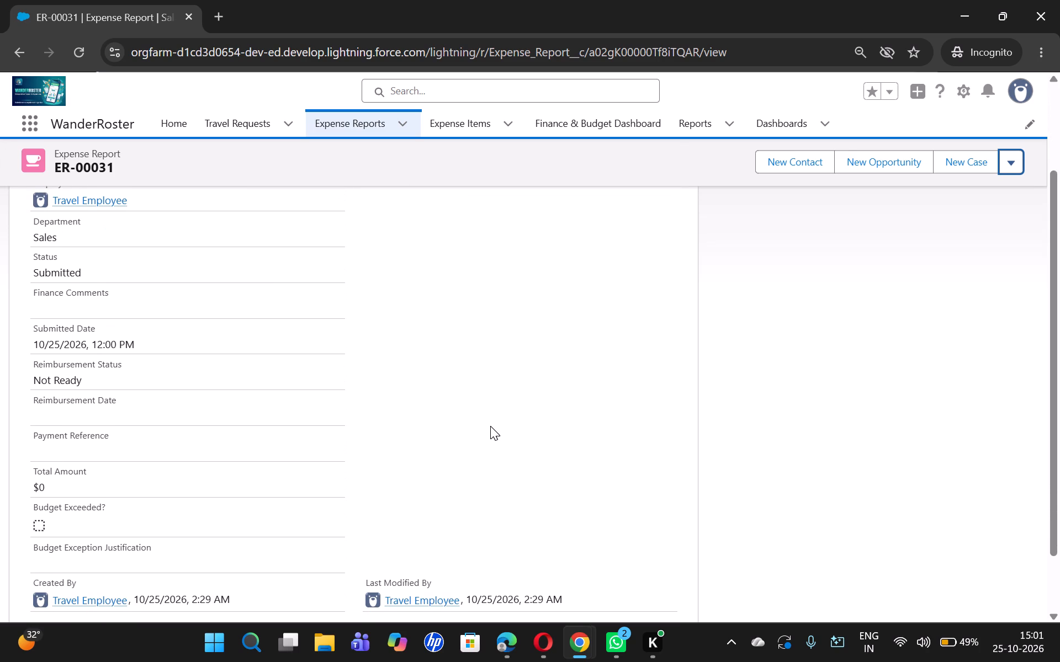
scroll(490, 426, down, 1)
scroll(814, 354, up, 7)
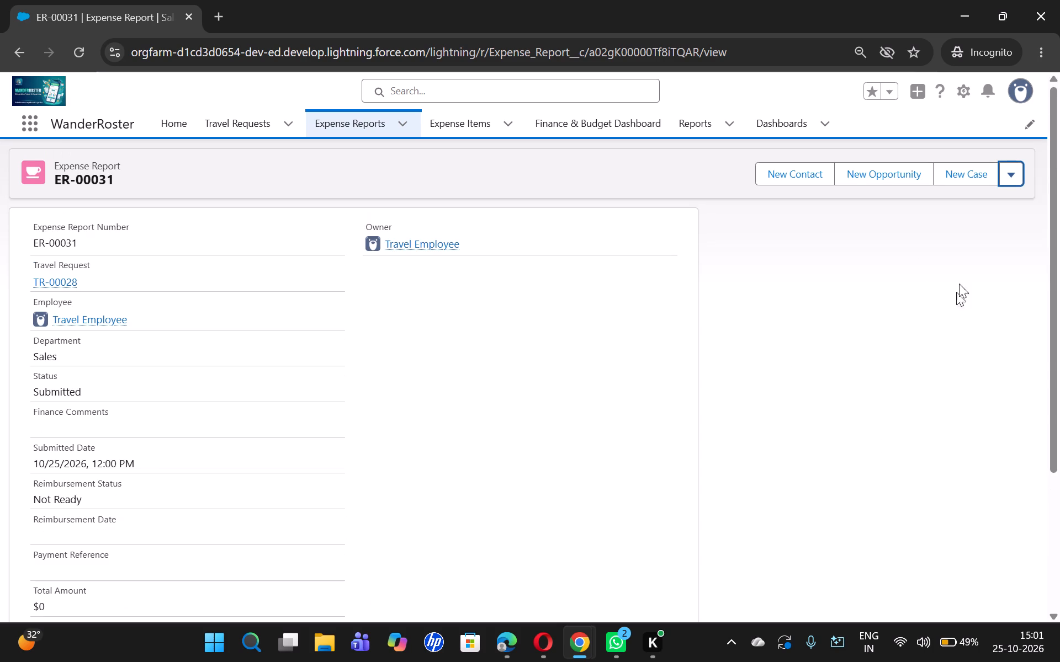
scroll(865, 423, down, 7)
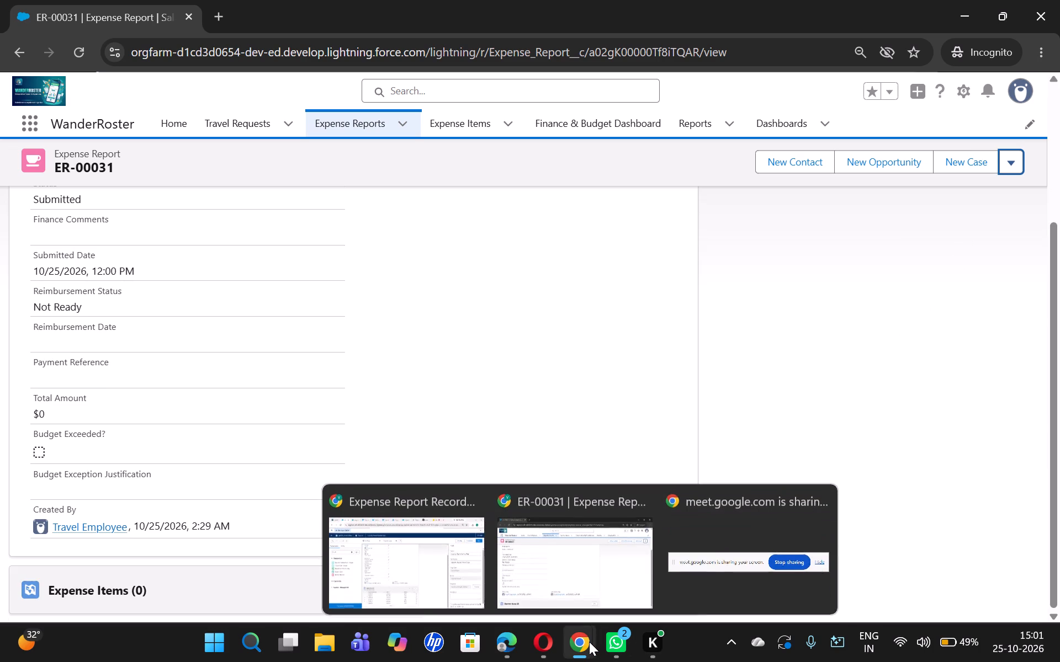
Switch to the Chrome window with the Expense Report Record Page and leave Lightning App Builder without saving the changes.
click(434, 552)
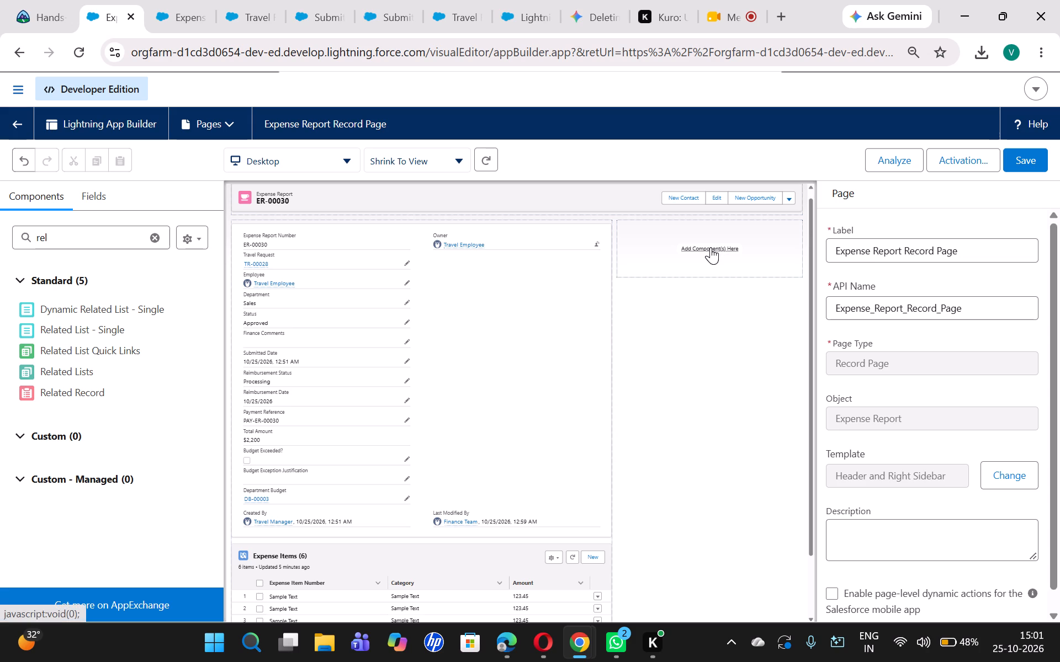
scroll(711, 247, down, 8)
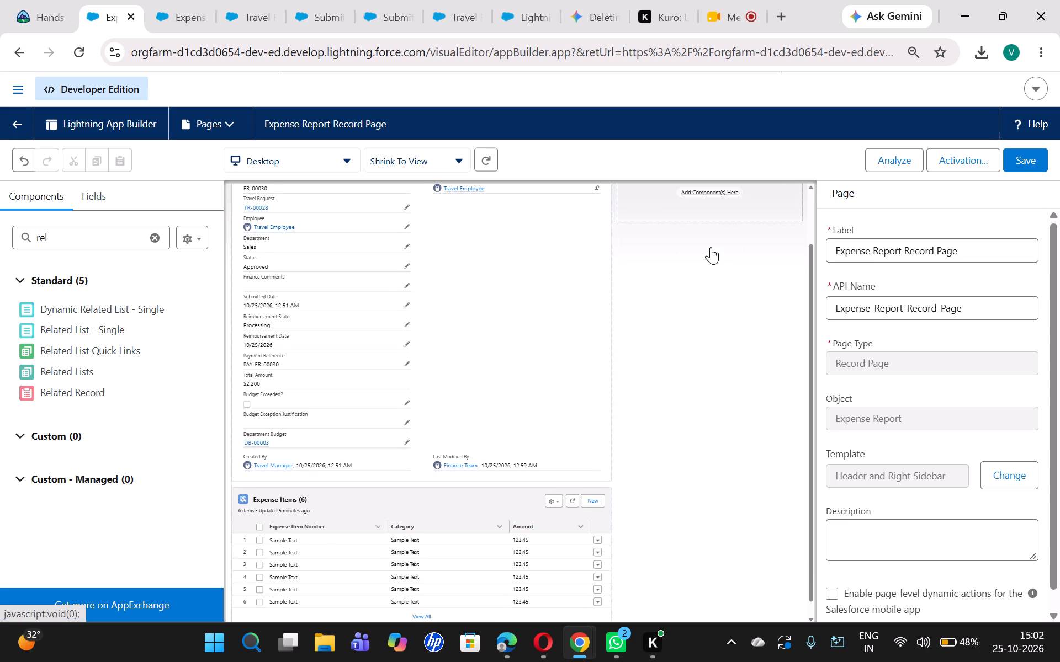
scroll(711, 247, up, 11)
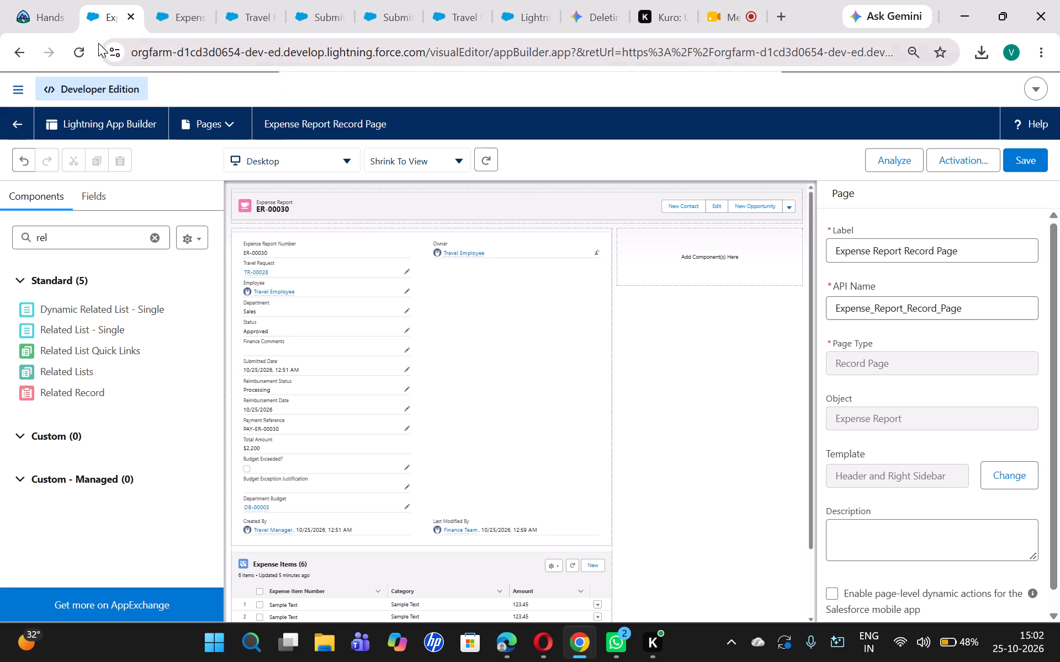
click(18, 125)
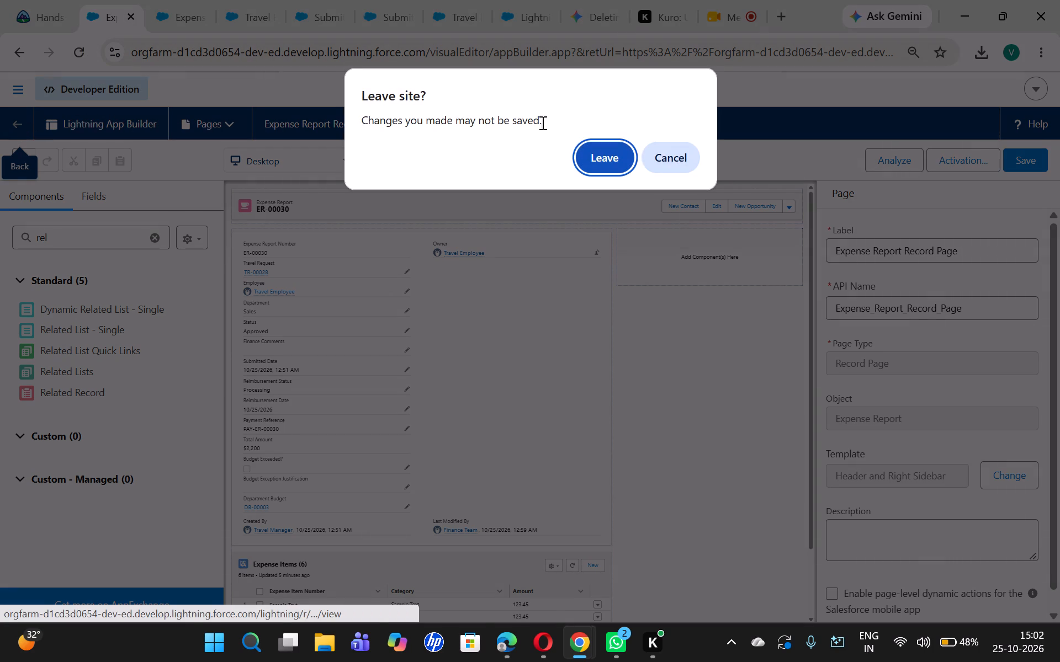
click(615, 159)
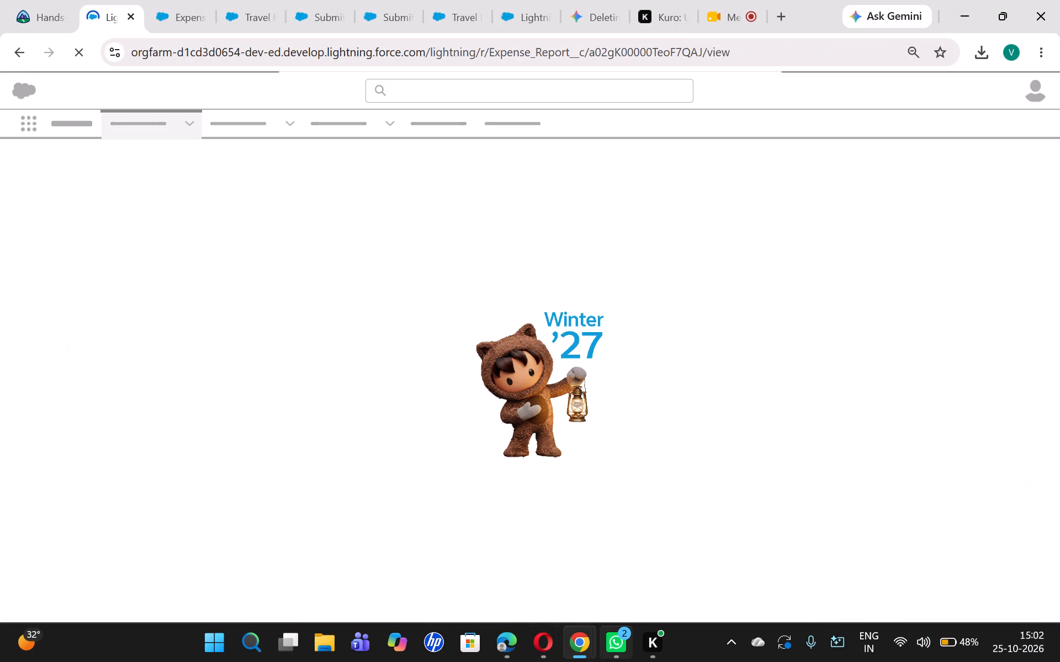